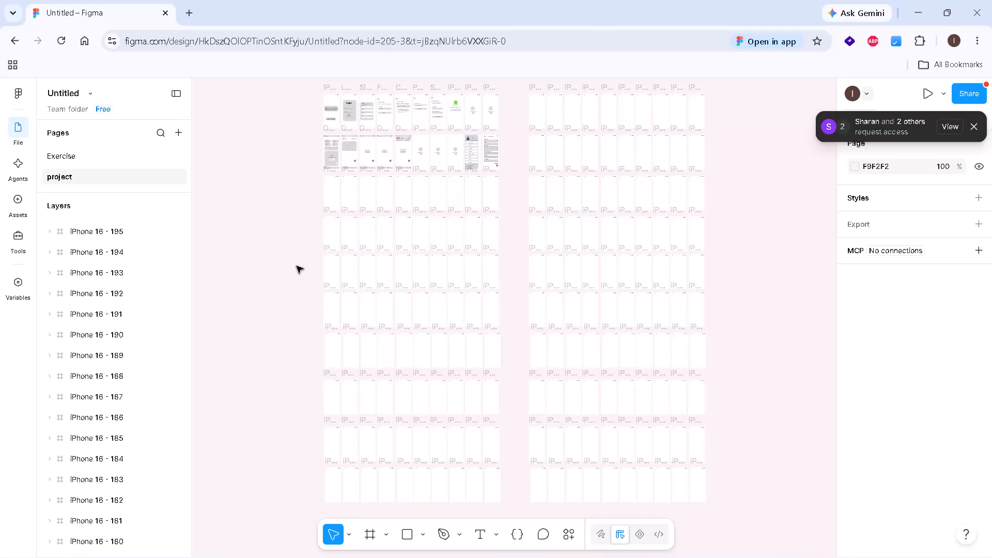
# Examine the project page's blank phone frames, closing in on the empty one labelled Frame beside iPhone 16 - 17.
pyautogui.keyDown('ctrl'); pyautogui.scroll(11, 297, 266); pyautogui.keyUp('ctrl')
pyautogui.press('h')
pyautogui.moveTo(378, 234); pyautogui.dragTo(357, 367)
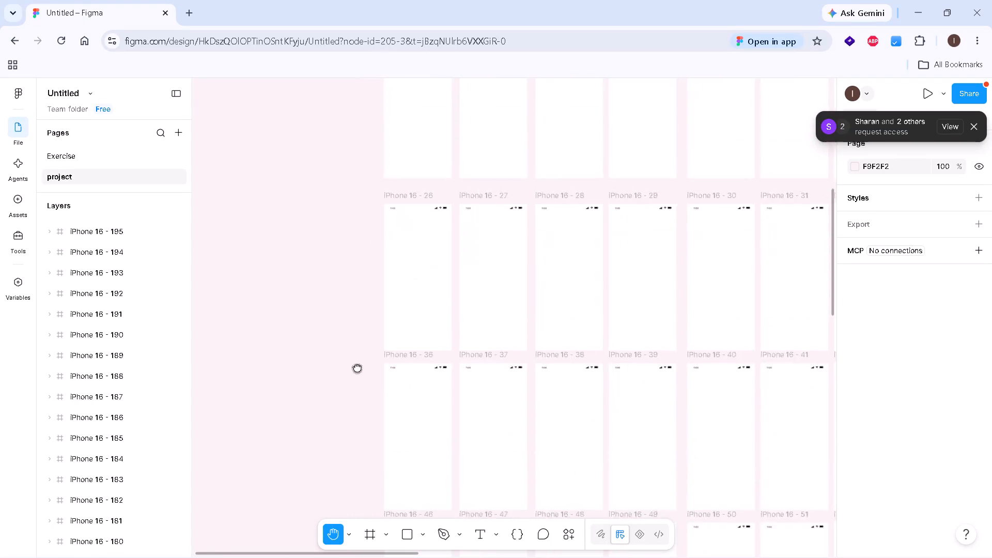
pyautogui.moveTo(357, 367); pyautogui.dragTo(366, 402)
pyautogui.keyDown('ctrl'); pyautogui.moveTo(394, 188); pyautogui.dragTo(397, 350); pyautogui.keyUp('ctrl')
pyautogui.keyDown('ctrl'); pyautogui.scroll(3, 397, 354); pyautogui.keyUp('ctrl')
pyautogui.keyDown('ctrl'); pyautogui.scroll(-1, 397, 353); pyautogui.keyUp('ctrl')
pyautogui.keyDown('ctrl'); pyautogui.scroll(6, 397, 348); pyautogui.keyUp('ctrl')
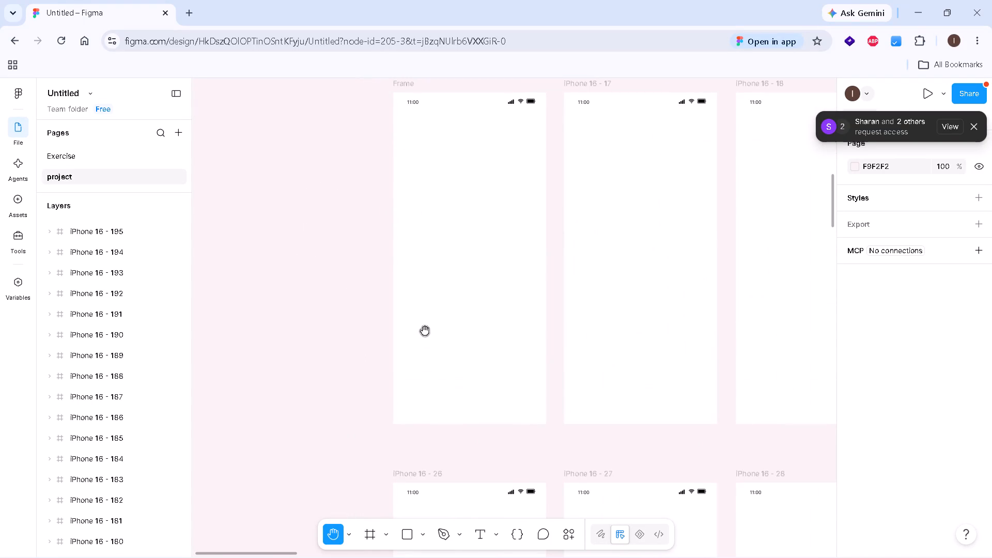
pyautogui.keyDown('ctrl'); pyautogui.moveTo(430, 240); pyautogui.dragTo(437, 324); pyautogui.keyUp('ctrl')
pyautogui.keyDown('ctrl'); pyautogui.scroll(2, 437, 324); pyautogui.keyUp('ctrl')
pyautogui.keyDown('ctrl'); pyautogui.scroll(-1, 437, 324); pyautogui.keyUp('ctrl')
pyautogui.keyDown('ctrl'); pyautogui.moveTo(458, 343); pyautogui.dragTo(441, 288); pyautogui.keyUp('ctrl')
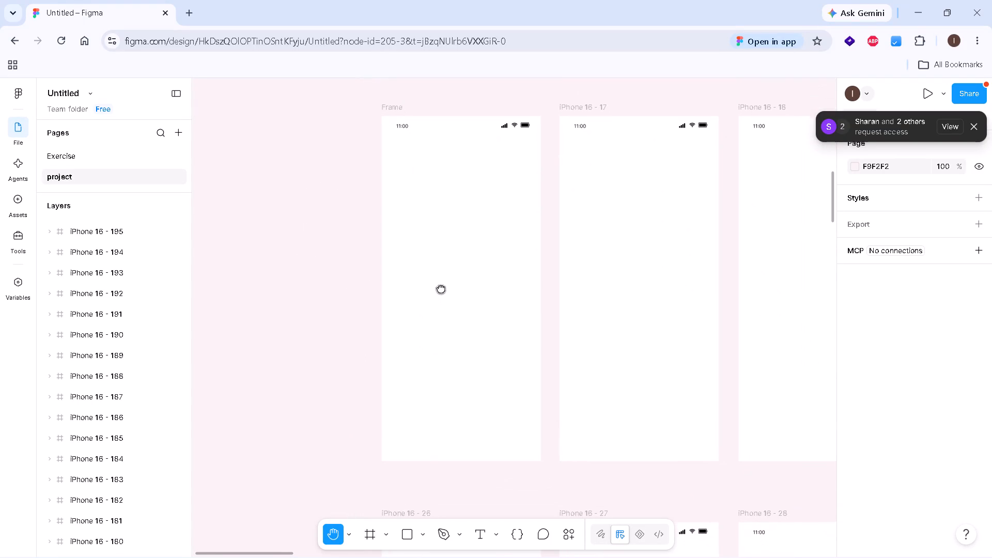
pyautogui.keyDown('ctrl'); pyautogui.moveTo(441, 288); pyautogui.dragTo(440, 287); pyautogui.keyUp('ctrl')
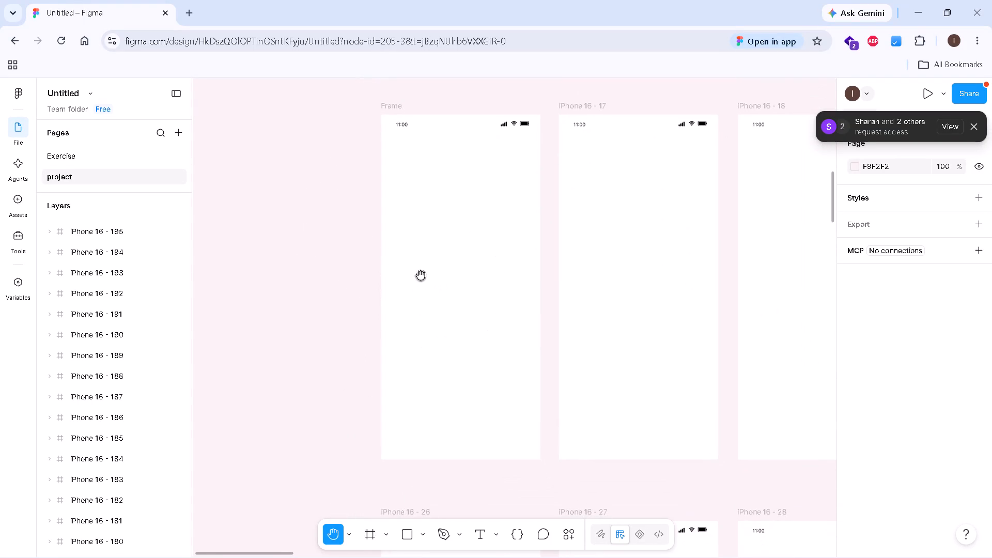
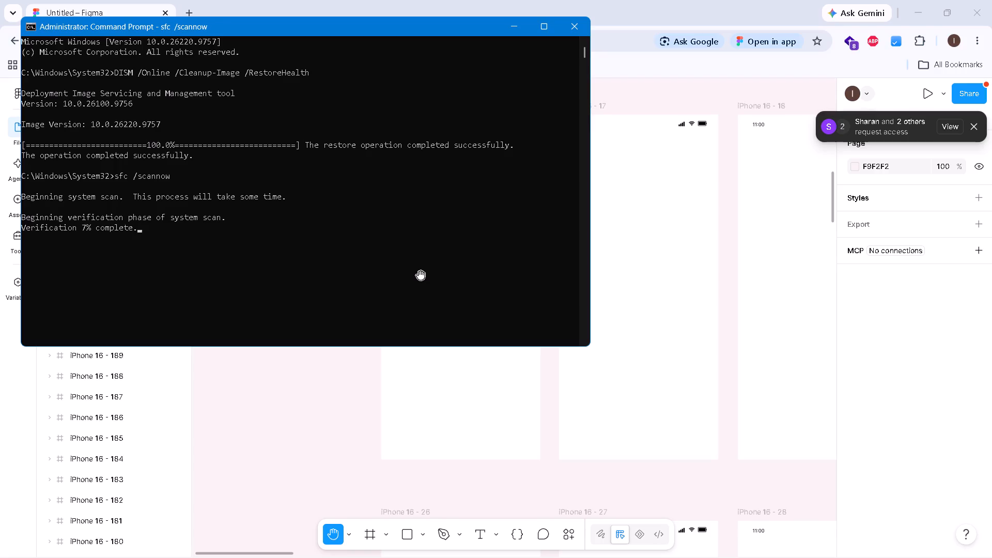
# Return to the Figma file and deny all three pending requests to view it.
pyautogui.click(739, 479)
pyautogui.click(833, 124)
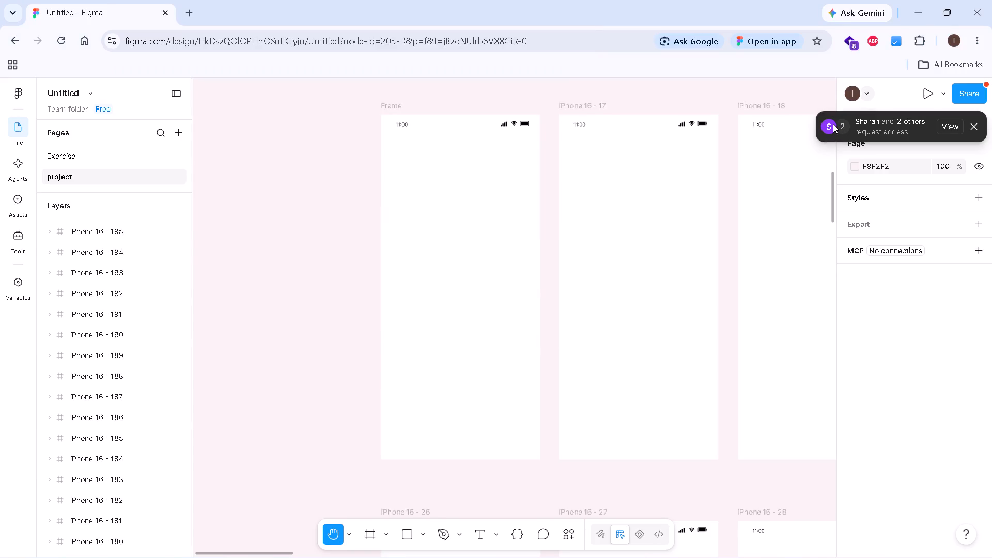
pyautogui.click(949, 131)
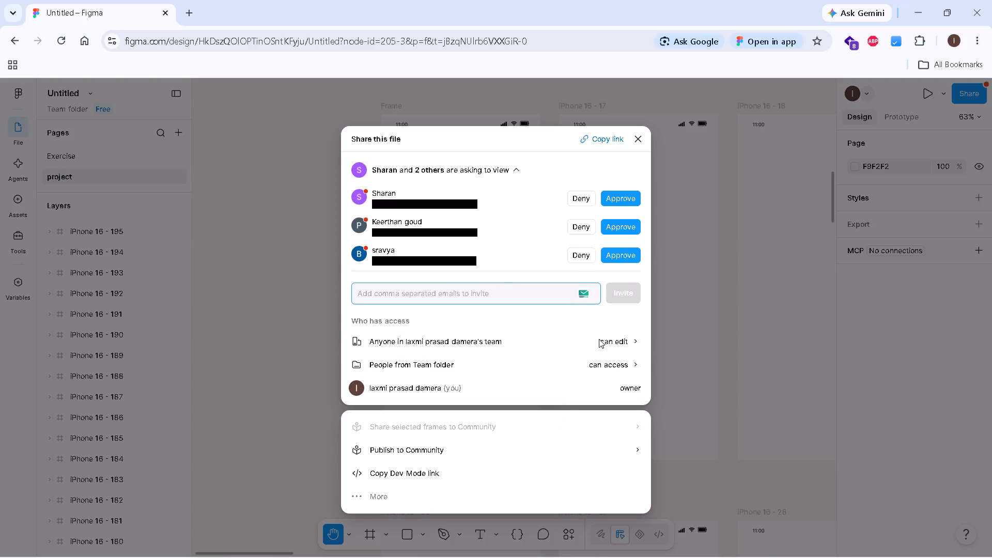
pyautogui.click(576, 196)
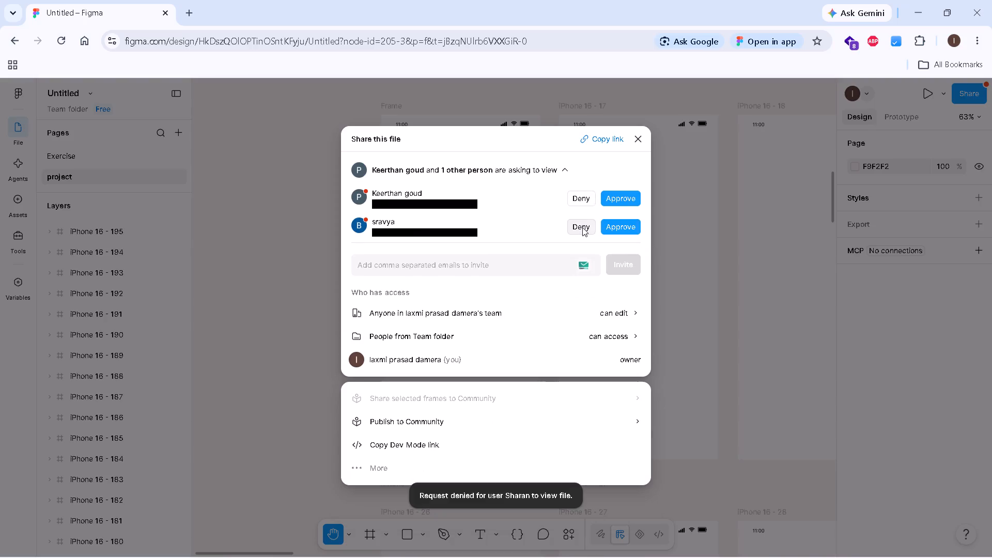
pyautogui.click(582, 227)
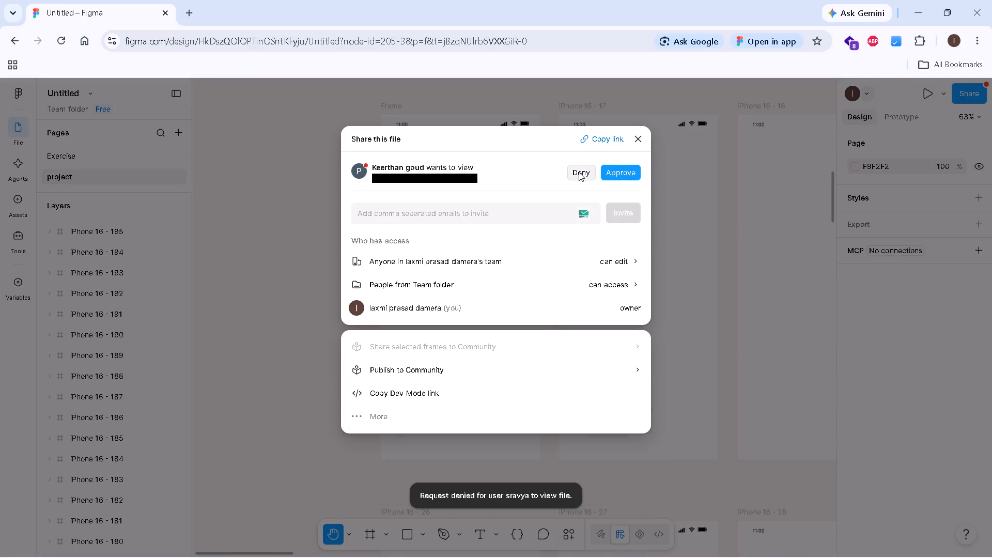
pyautogui.click(579, 171)
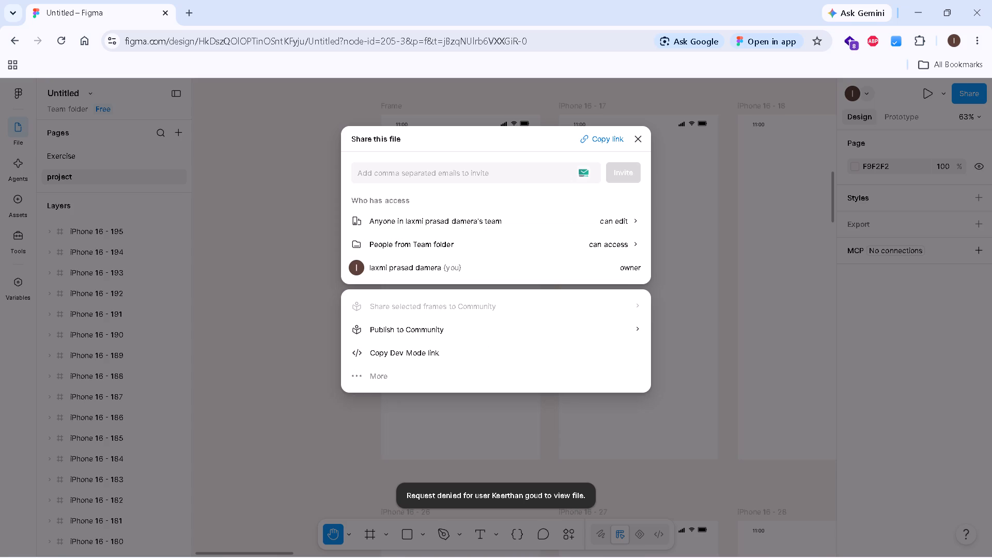
# In the file's share settings, set what the owner's team can do to View and save the change.
pyautogui.click(624, 242)
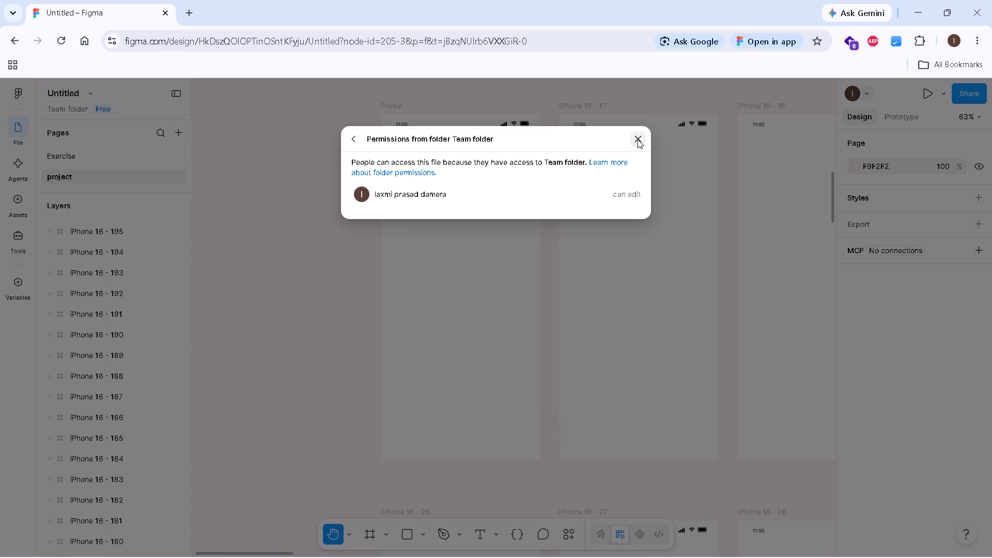
pyautogui.click(350, 136)
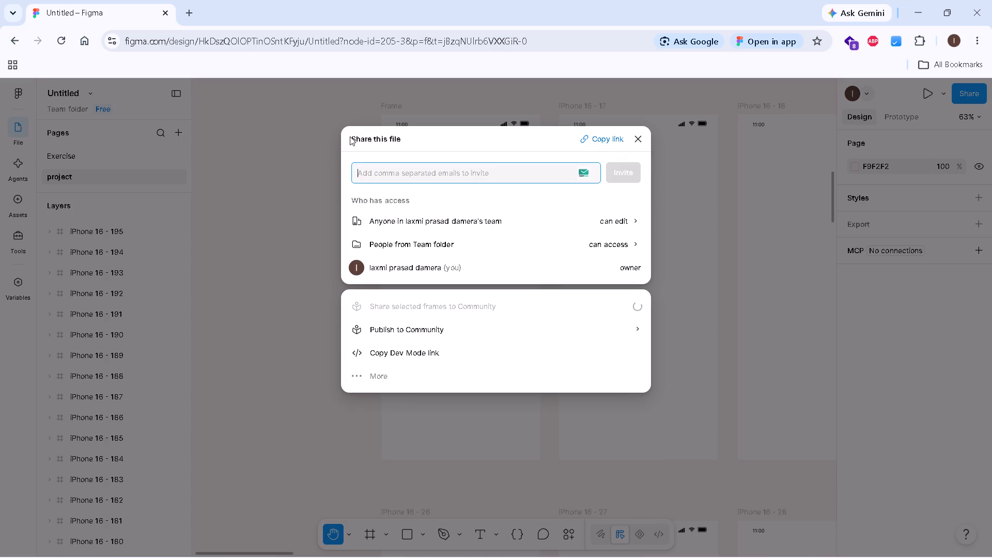
pyautogui.click(500, 222)
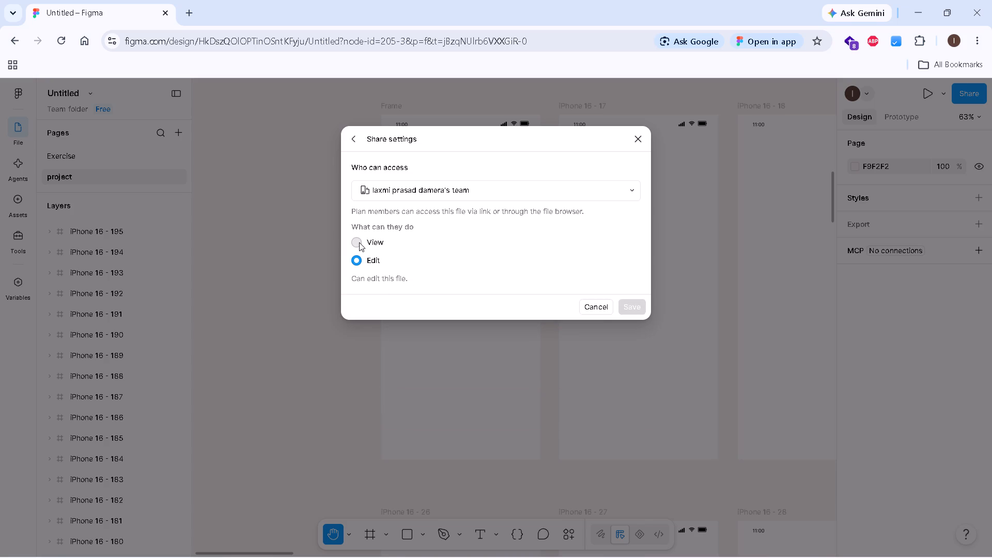
pyautogui.click(359, 242)
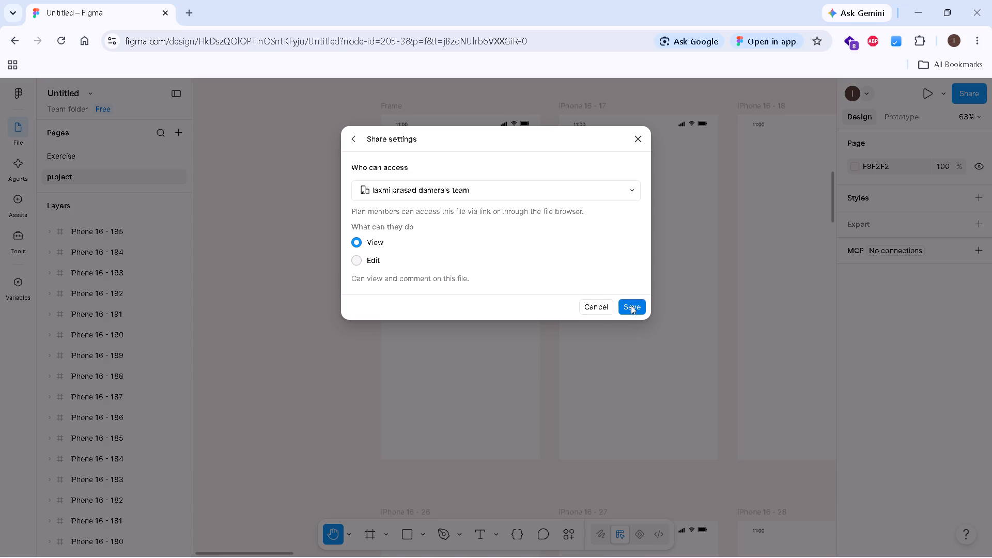
pyautogui.click(631, 303)
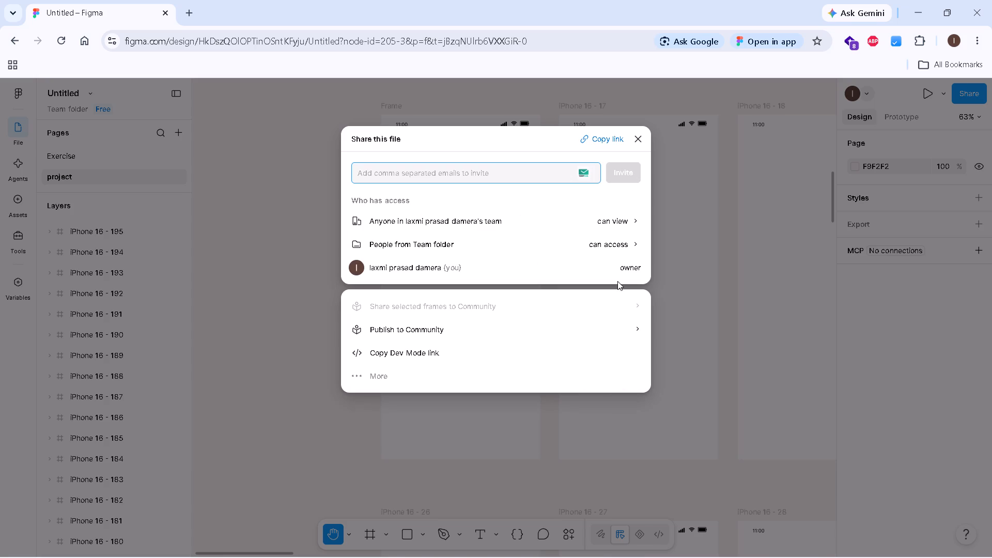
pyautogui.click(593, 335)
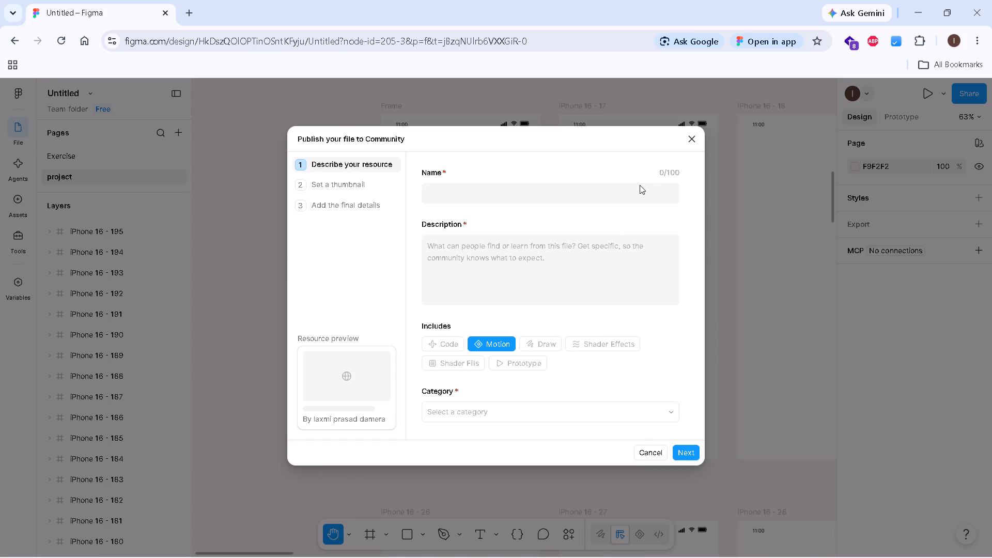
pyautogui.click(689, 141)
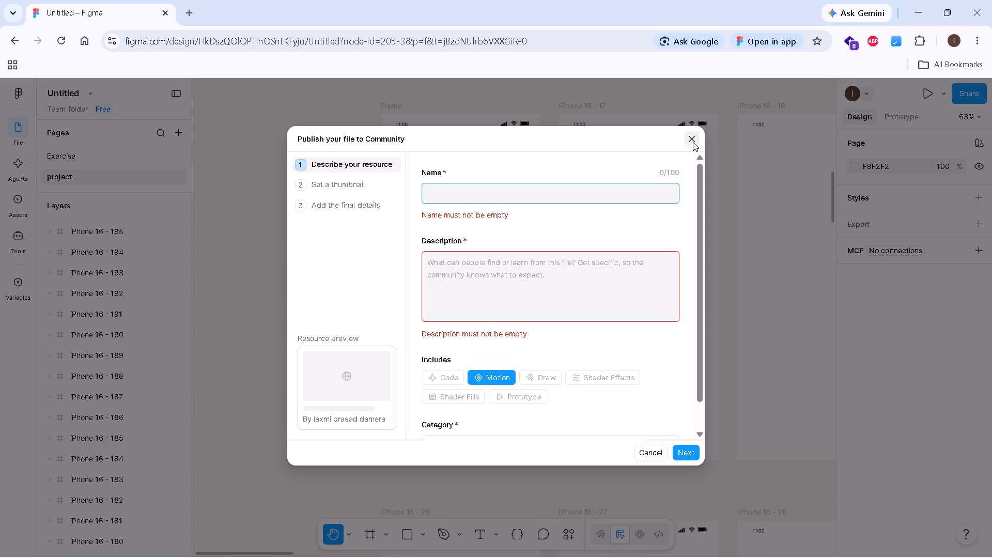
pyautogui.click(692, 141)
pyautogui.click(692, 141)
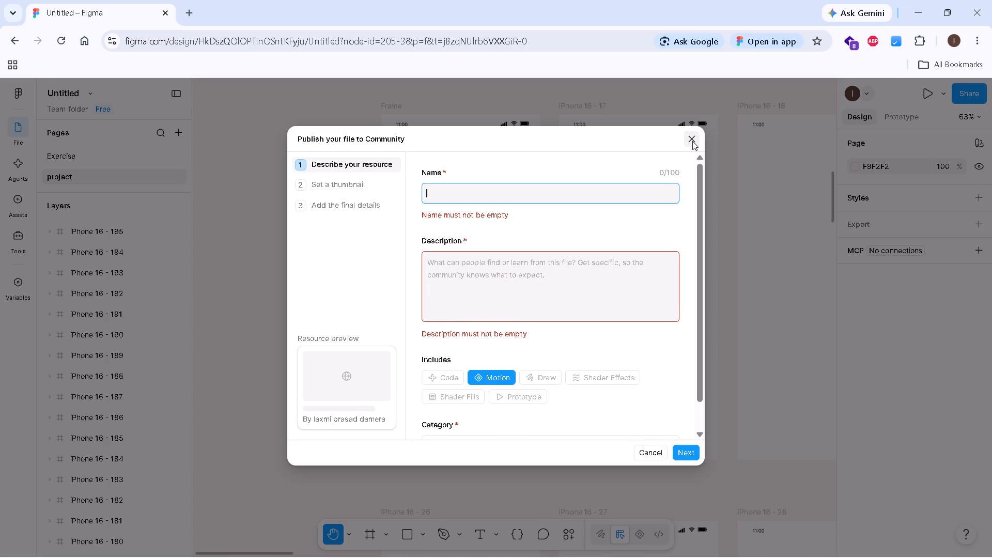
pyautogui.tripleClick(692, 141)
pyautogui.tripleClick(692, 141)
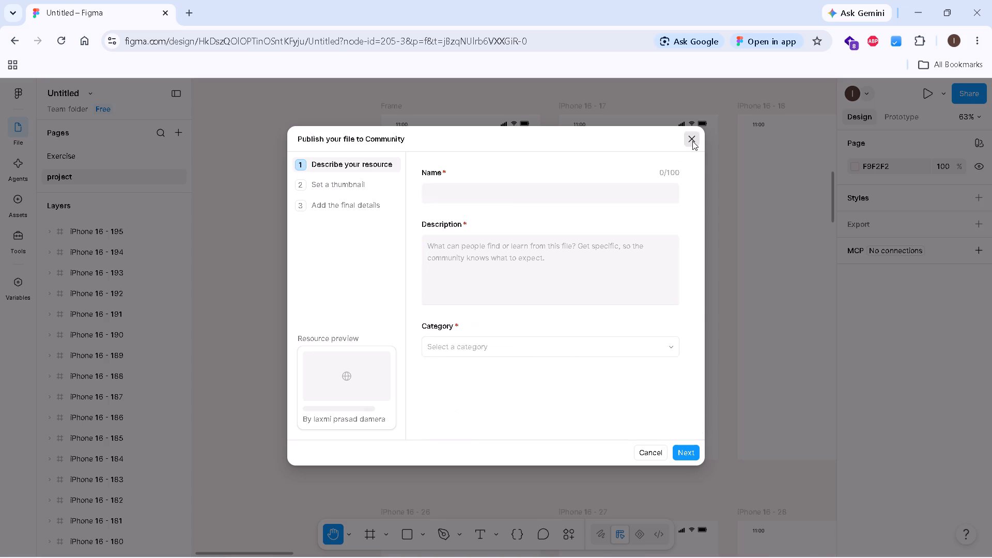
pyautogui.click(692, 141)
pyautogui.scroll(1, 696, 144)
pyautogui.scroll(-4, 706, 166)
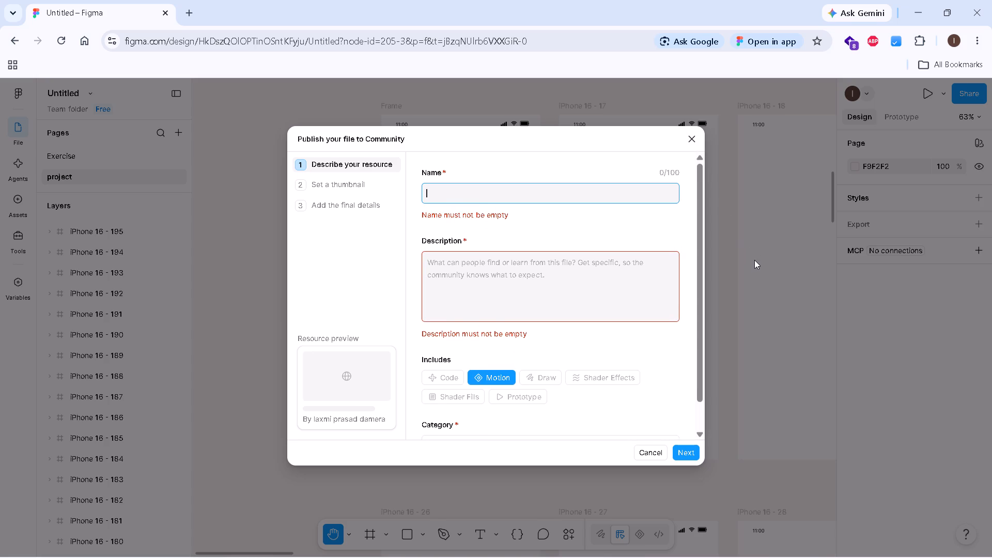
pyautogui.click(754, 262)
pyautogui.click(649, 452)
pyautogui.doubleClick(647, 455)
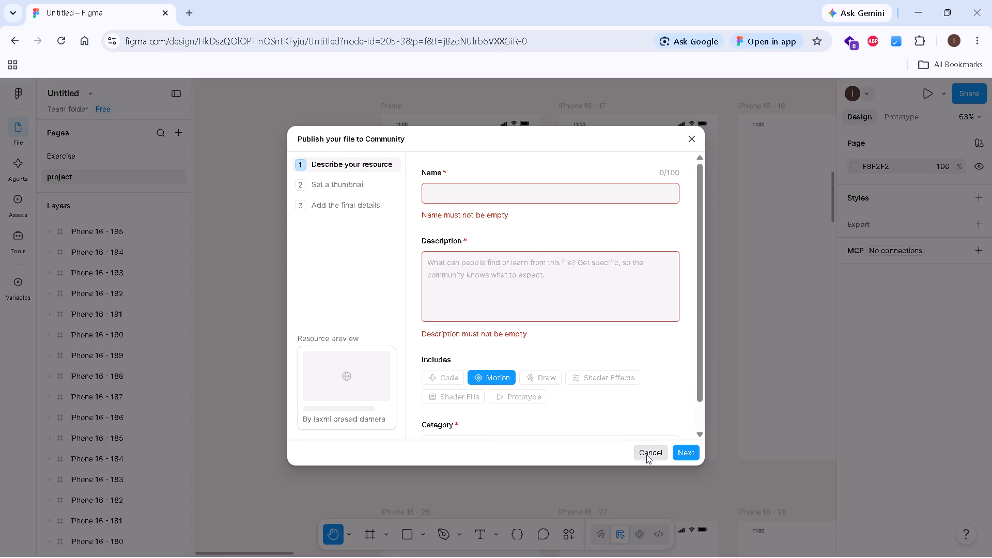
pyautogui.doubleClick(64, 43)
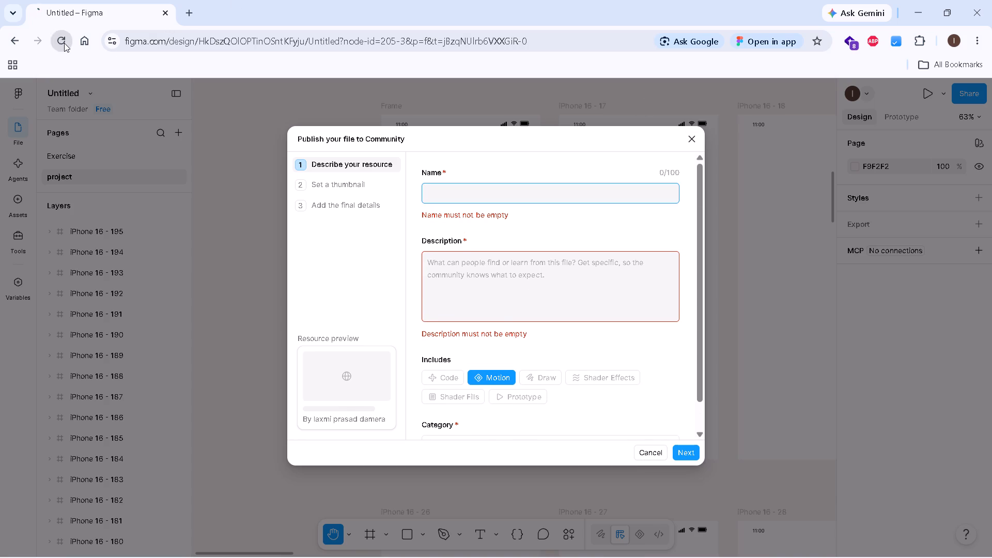
# Close the stuck Figma file tab and reopen the Figma website in a new browser tab through a Google search for figma.
pyautogui.doubleClick(185, 12)
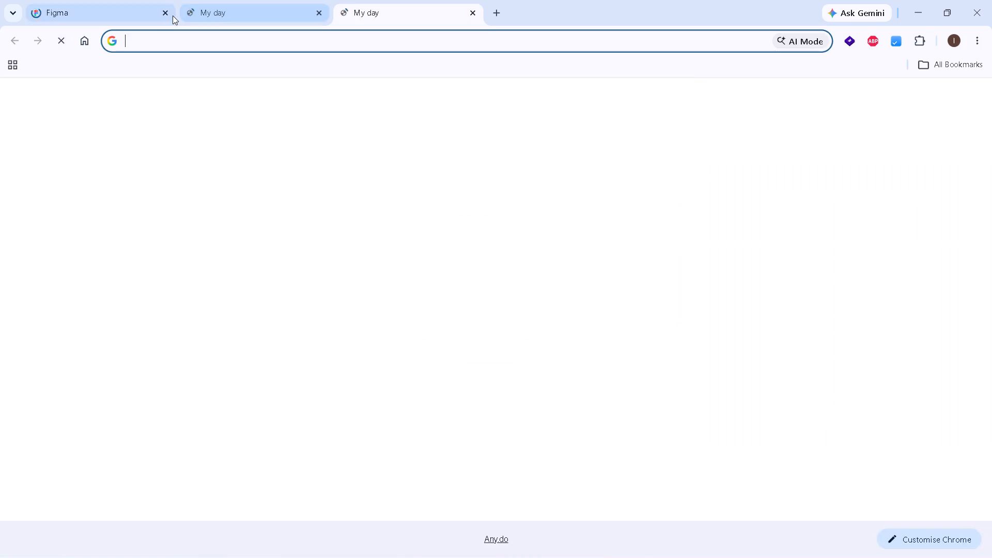
pyautogui.click(166, 8)
pyautogui.click(161, 13)
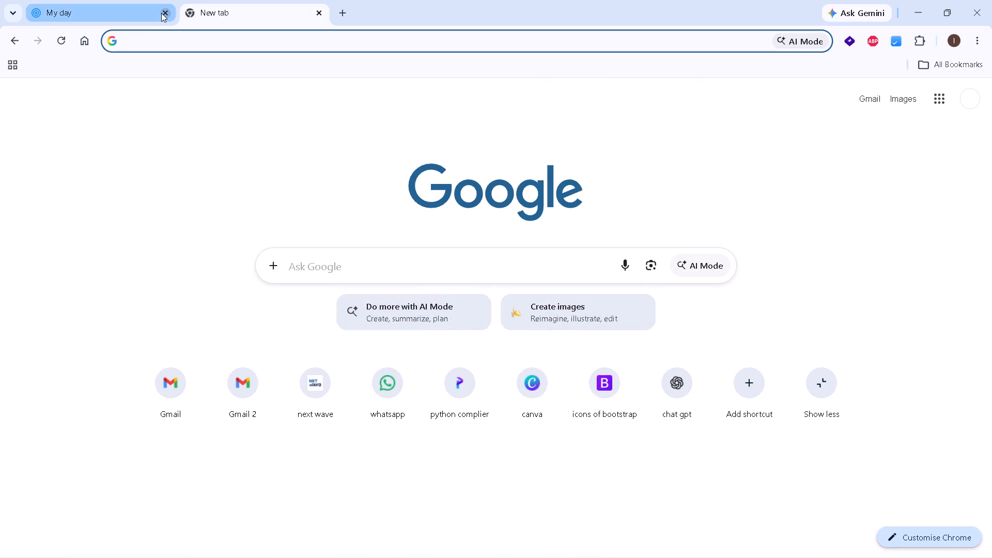
pyautogui.click(168, 40)
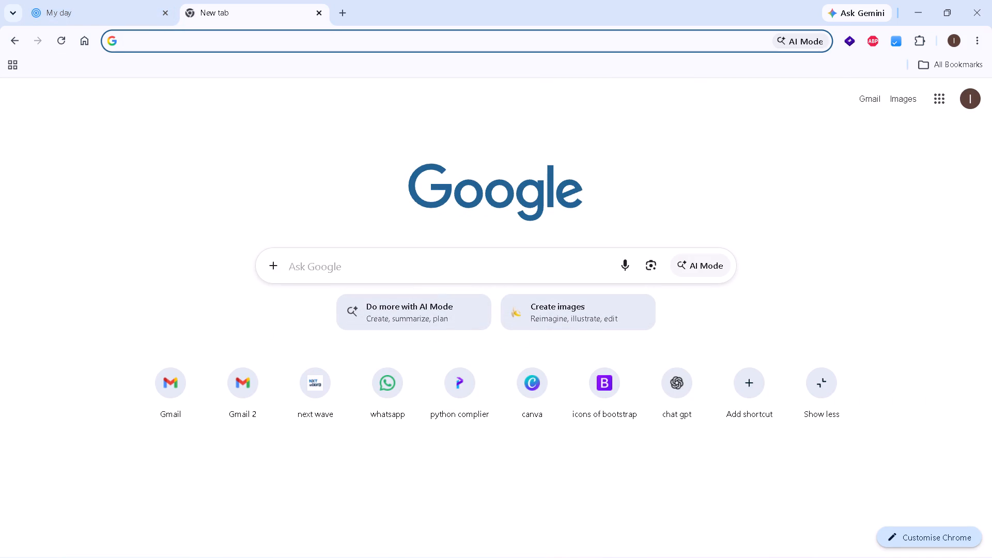
pyautogui.click(182, 94)
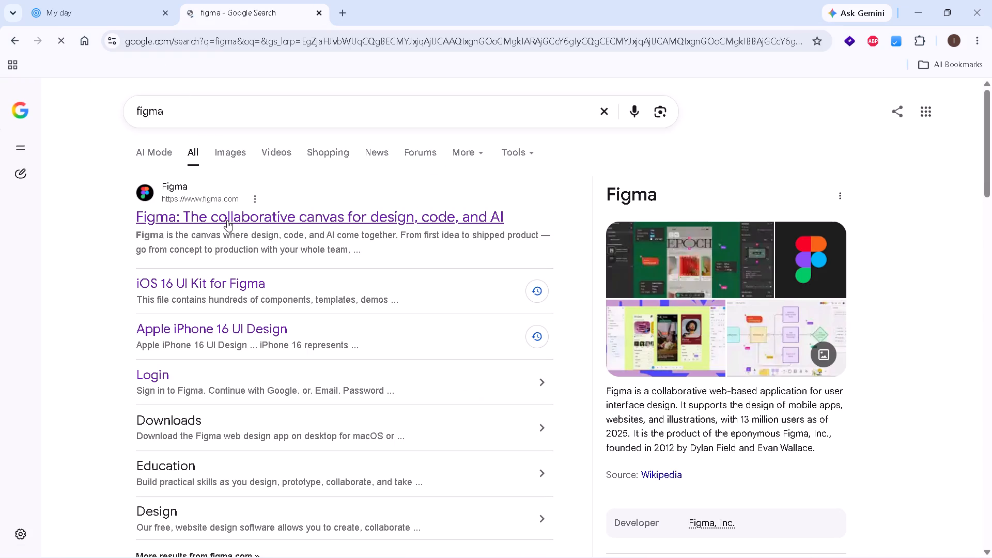
pyautogui.click(227, 220)
pyautogui.click(130, 22)
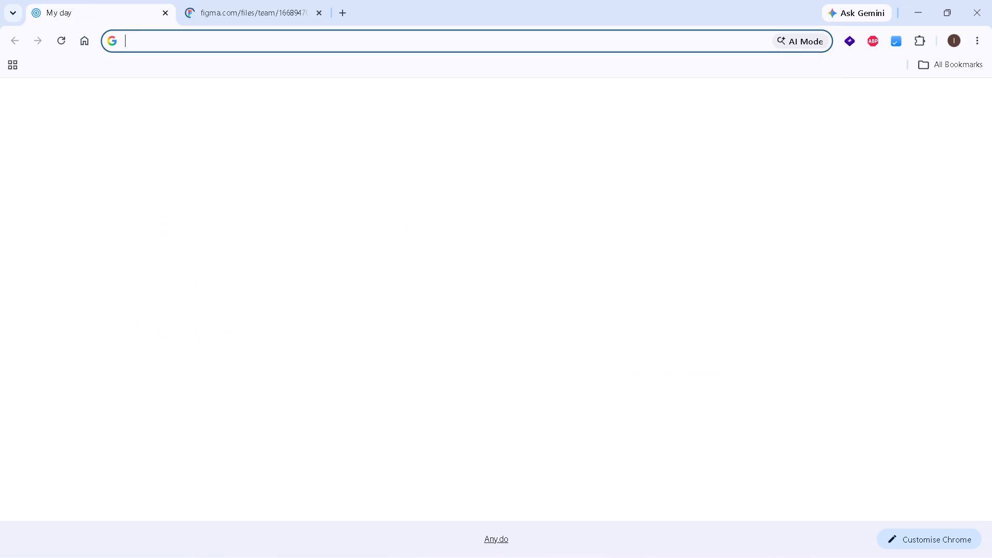
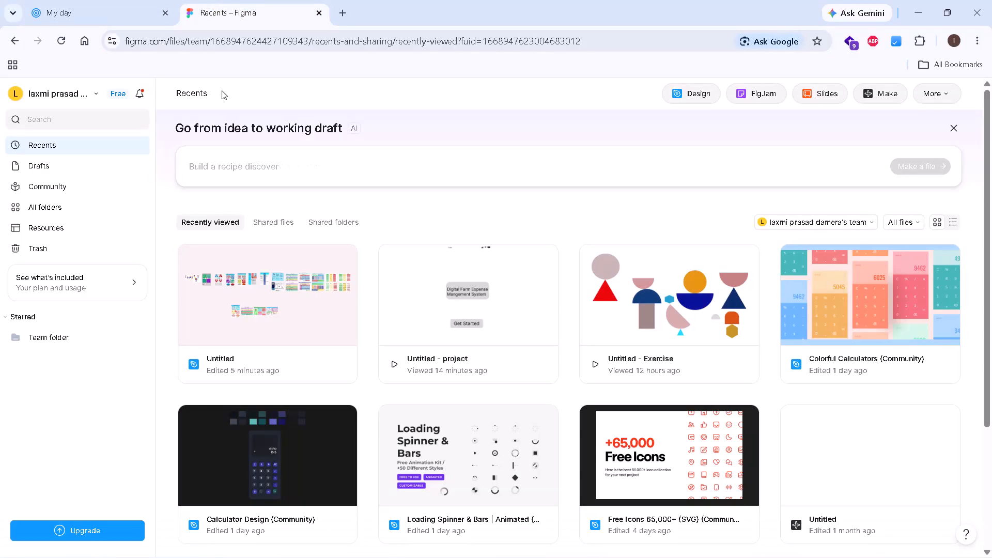
# Open the most recently edited Untitled design file and switch to its project page.
pyautogui.doubleClick(308, 305)
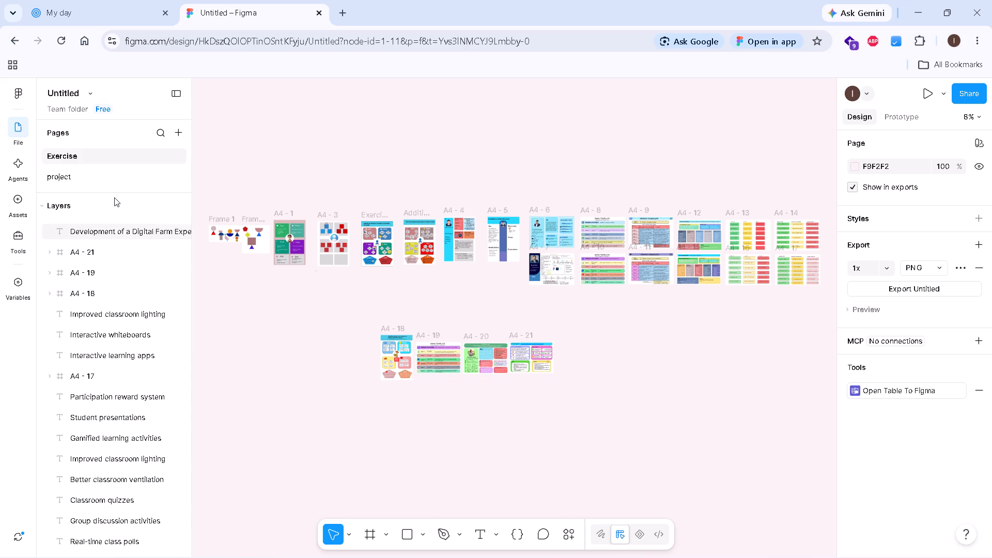
pyautogui.click(125, 179)
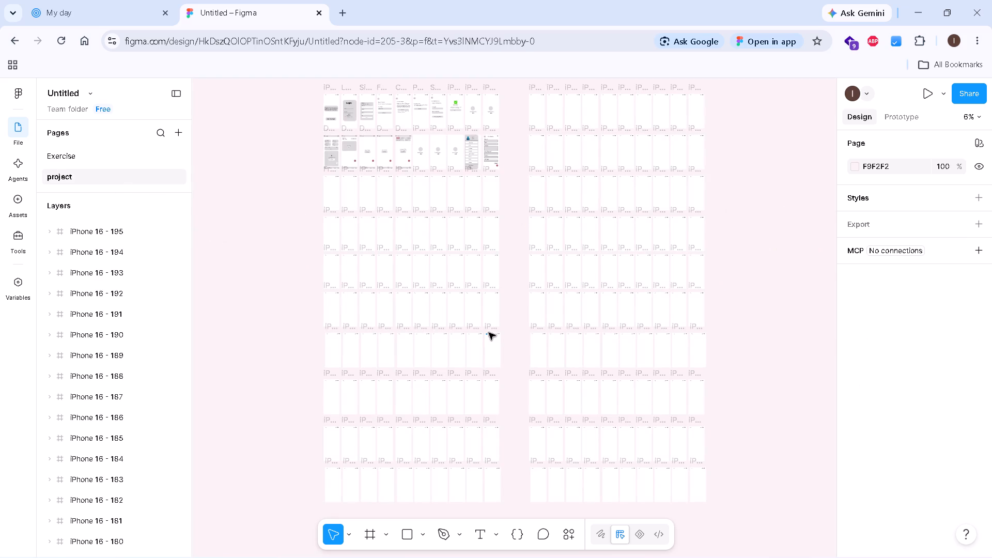
pyautogui.click(252, 241)
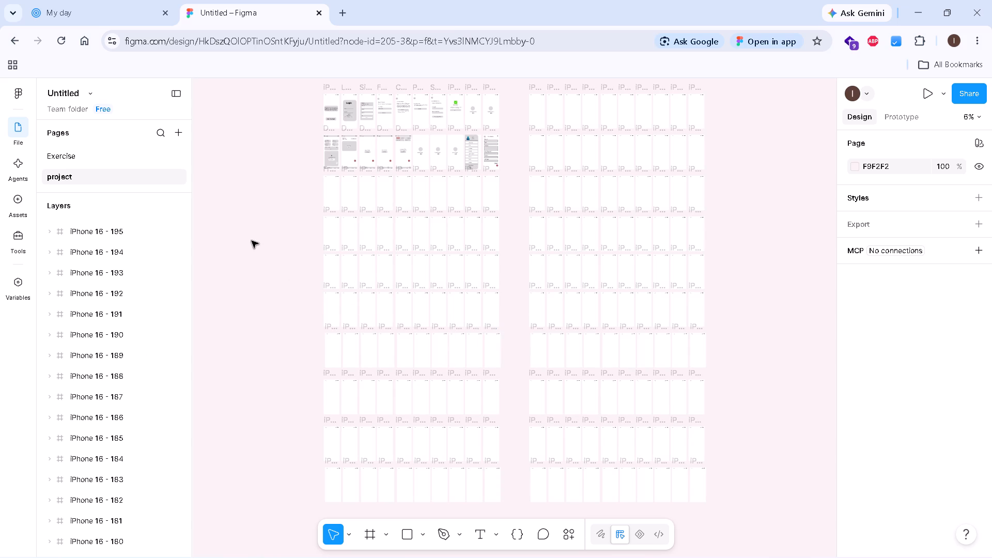
# Draw a full-width rectangle of about 393 × 485 over the lower part of the empty screen named Frame, reaching its bottom edge.
pyautogui.press('h')
pyautogui.moveTo(252, 241); pyautogui.dragTo(436, 374)
pyautogui.keyDown('ctrl'); pyautogui.scroll(4, 529, 346); pyautogui.keyUp('ctrl')
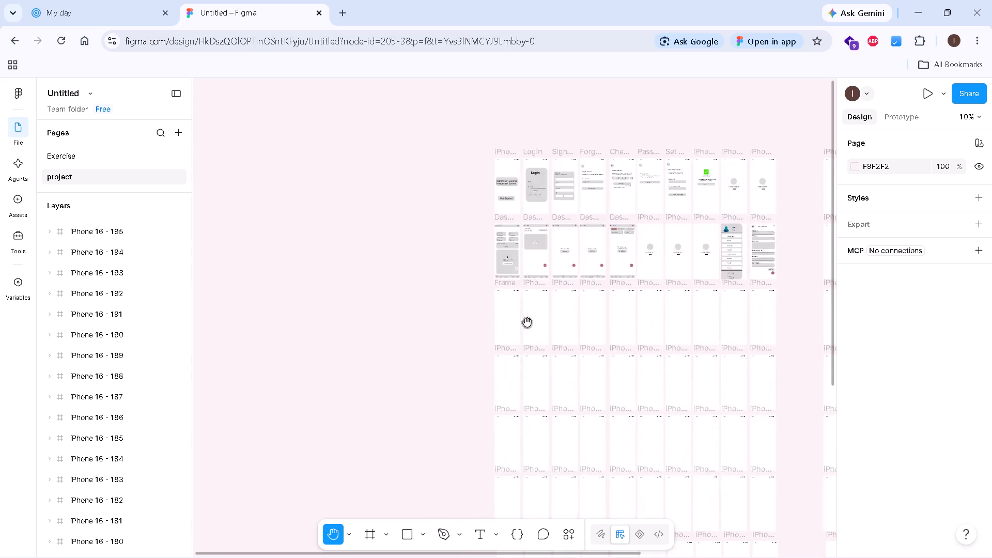
pyautogui.keyDown('ctrl'); pyautogui.scroll(-1, 498, 365); pyautogui.keyUp('ctrl')
pyautogui.keyDown('ctrl'); pyautogui.scroll(4, 499, 361); pyautogui.keyUp('ctrl')
pyautogui.keyDown('ctrl'); pyautogui.scroll(4, 586, 371); pyautogui.keyUp('ctrl')
pyautogui.keyDown('ctrl'); pyautogui.moveTo(586, 333); pyautogui.dragTo(486, 352); pyautogui.keyUp('ctrl')
pyautogui.keyDown('ctrl'); pyautogui.scroll(5, 483, 352); pyautogui.keyUp('ctrl')
pyautogui.keyDown('ctrl'); pyautogui.moveTo(300, 335); pyautogui.dragTo(446, 376); pyautogui.keyUp('ctrl')
pyautogui.keyDown('ctrl'); pyautogui.scroll(2, 423, 361); pyautogui.keyUp('ctrl')
pyautogui.keyDown('ctrl'); pyautogui.scroll(-1, 423, 360); pyautogui.keyUp('ctrl')
pyautogui.keyDown('ctrl'); pyautogui.scroll(6, 422, 359); pyautogui.keyUp('ctrl')
pyautogui.keyDown('ctrl'); pyautogui.moveTo(428, 349); pyautogui.dragTo(482, 435); pyautogui.keyUp('ctrl')
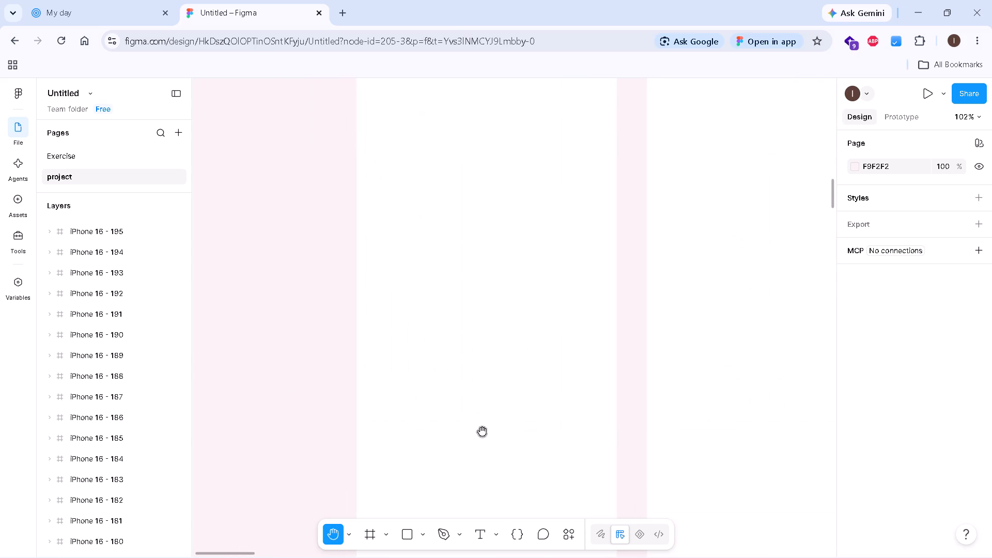
pyautogui.keyDown('ctrl'); pyautogui.scroll(-5, 482, 430); pyautogui.keyUp('ctrl')
pyautogui.keyDown('ctrl'); pyautogui.scroll(1, 468, 396); pyautogui.keyUp('ctrl')
pyautogui.keyDown('ctrl'); pyautogui.moveTo(464, 385); pyautogui.dragTo(454, 305); pyautogui.keyUp('ctrl')
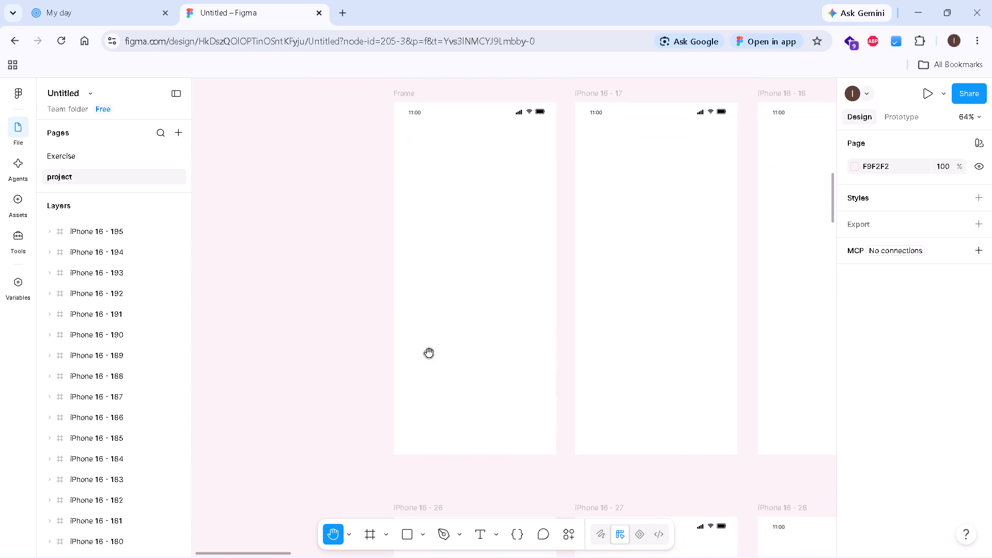
pyautogui.tripleClick(423, 532)
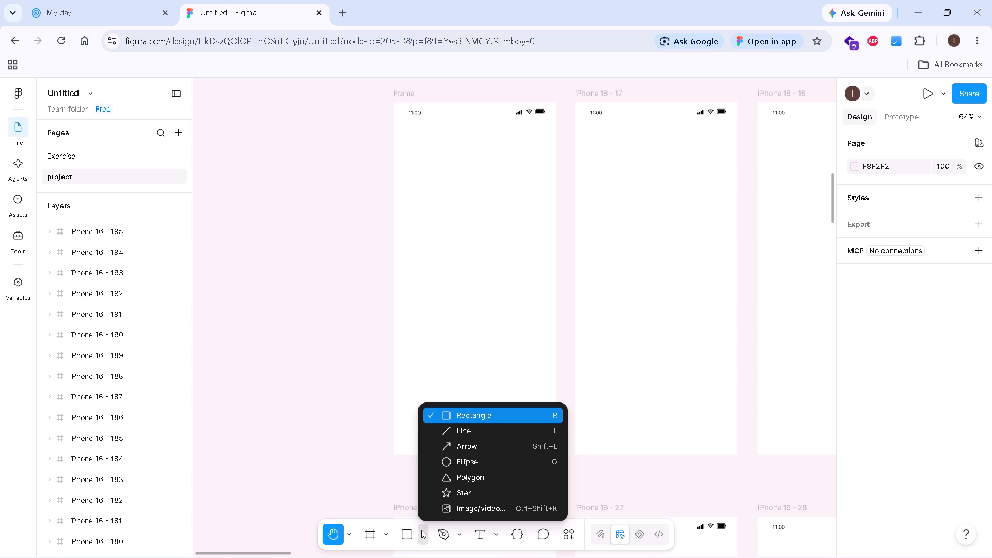
pyautogui.doubleClick(467, 421)
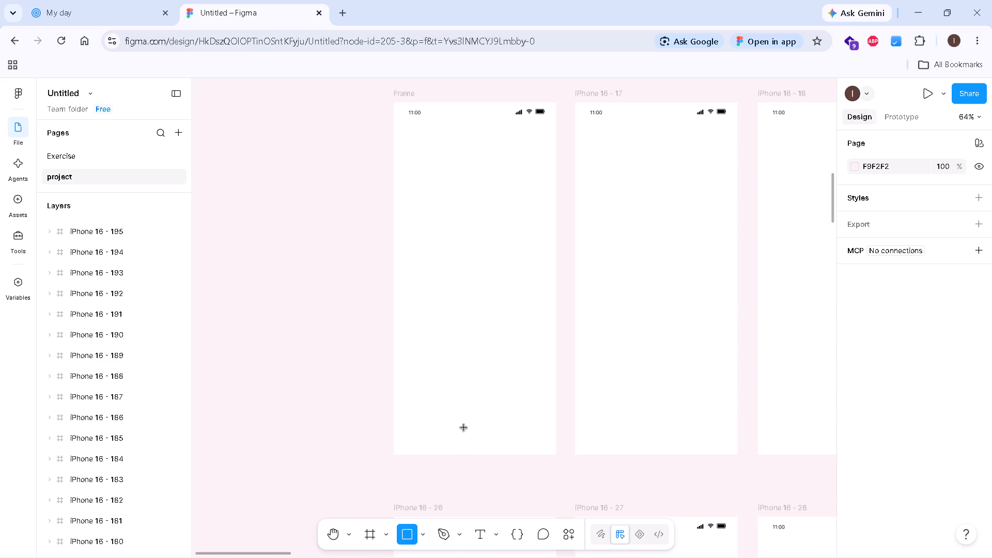
pyautogui.moveTo(395, 255); pyautogui.dragTo(485, 390)
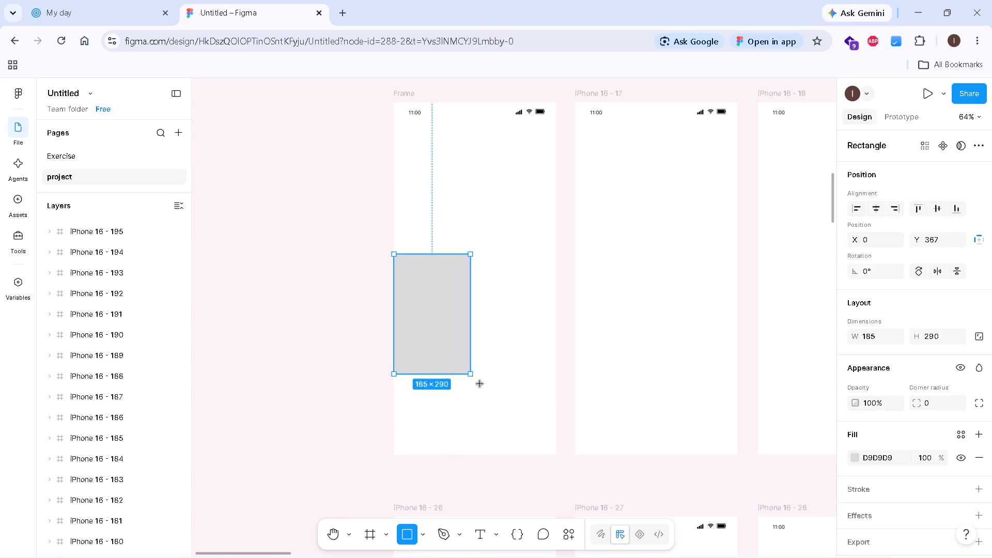
pyautogui.moveTo(485, 390); pyautogui.dragTo(554, 456)
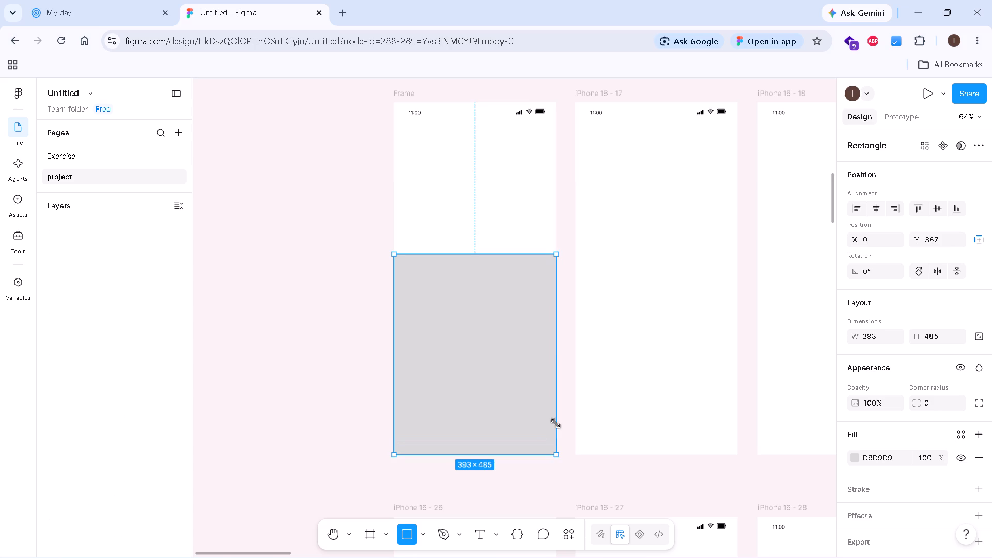
pyautogui.click(396, 298)
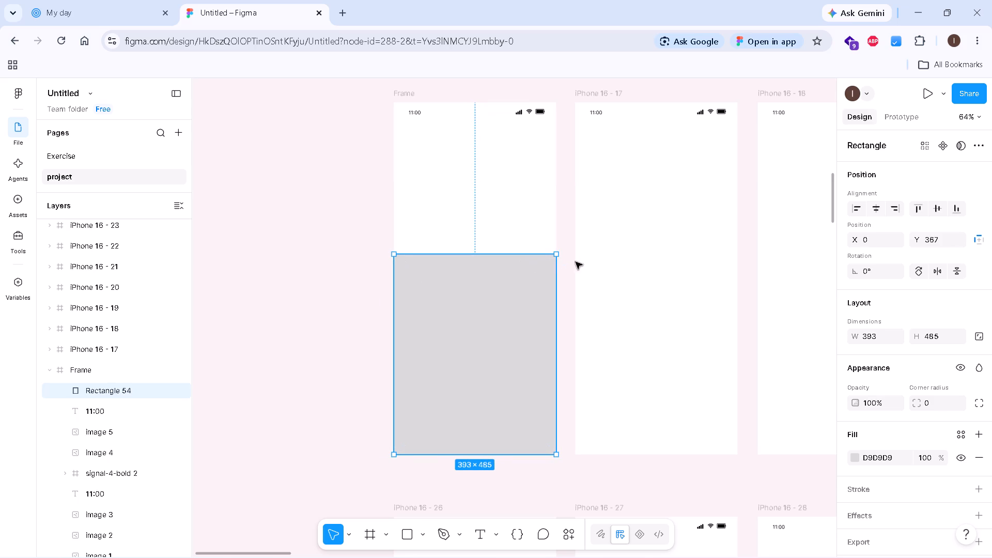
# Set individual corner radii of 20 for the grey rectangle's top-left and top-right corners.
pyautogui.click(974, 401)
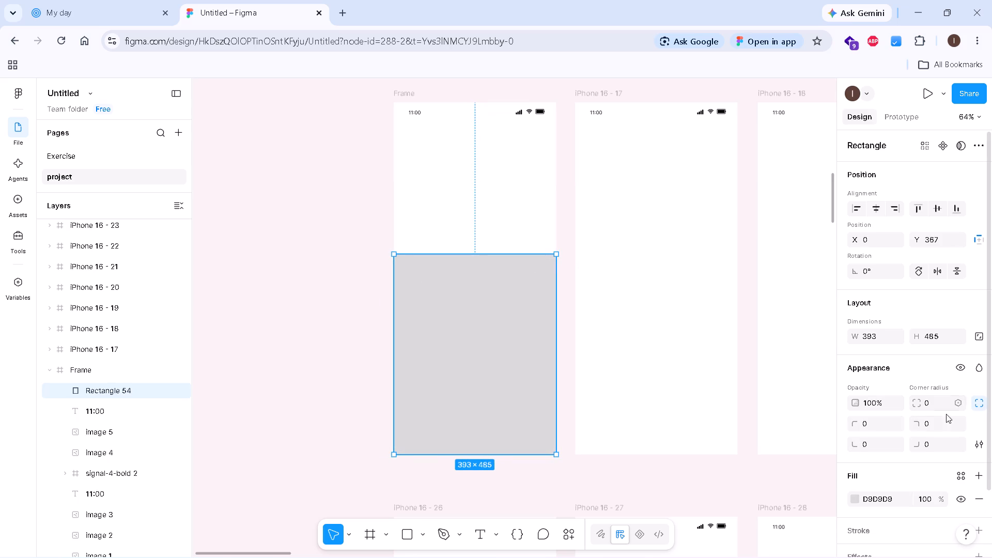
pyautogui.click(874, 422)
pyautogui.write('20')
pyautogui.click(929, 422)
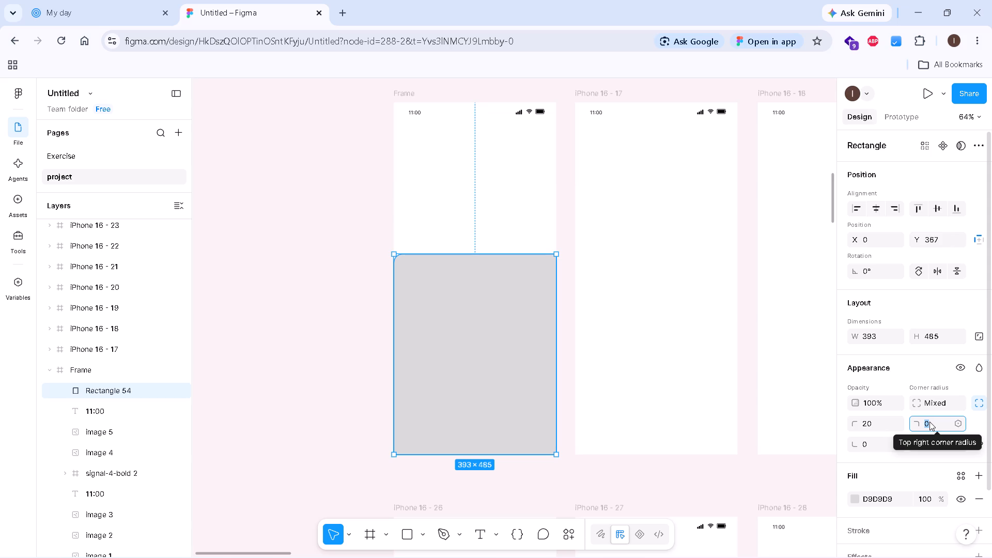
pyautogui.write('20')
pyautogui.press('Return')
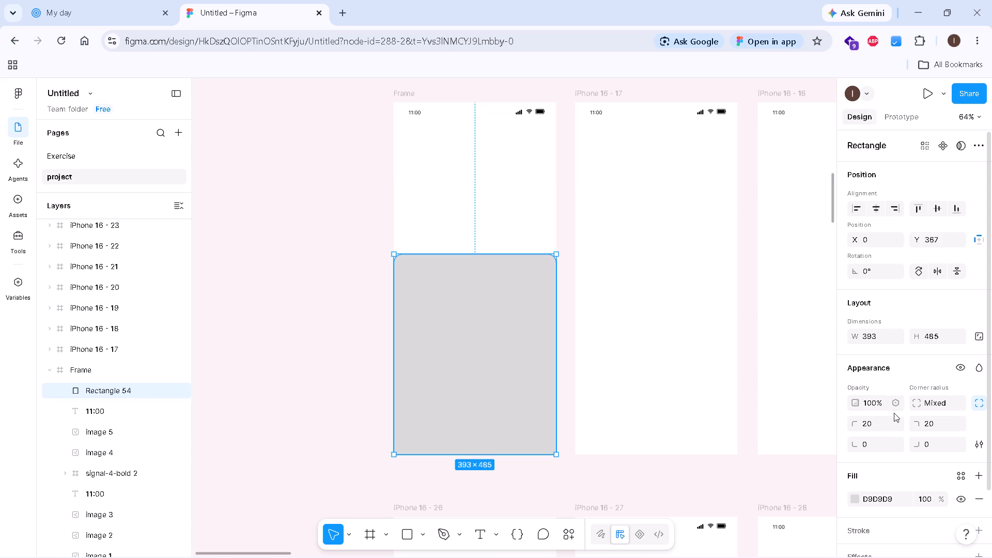
# Set the grey rectangle's top-left and top-right corner radii to 30.
pyautogui.doubleClick(868, 423)
pyautogui.write('30')
pyautogui.press('Return')
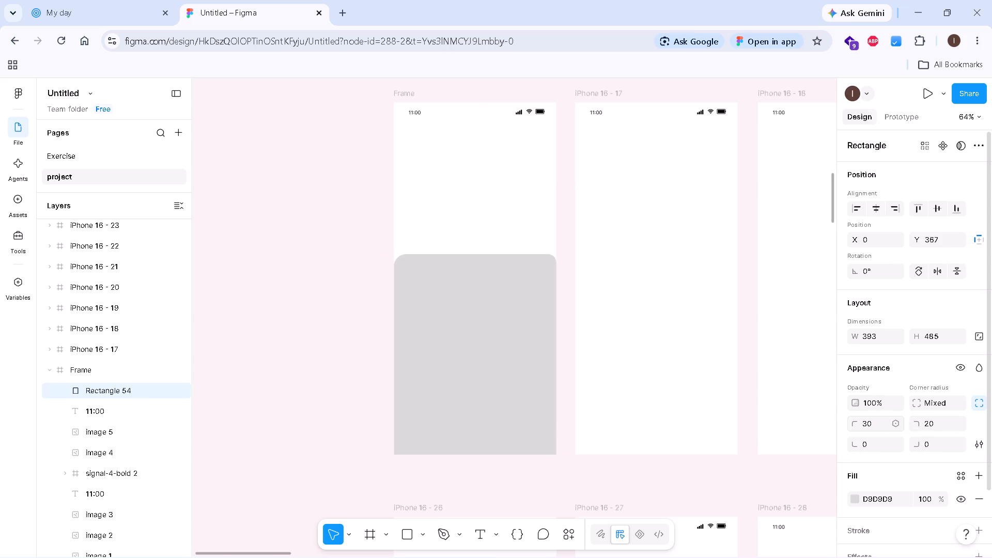
pyautogui.doubleClick(932, 424)
pyautogui.write('30')
pyautogui.press('Return')
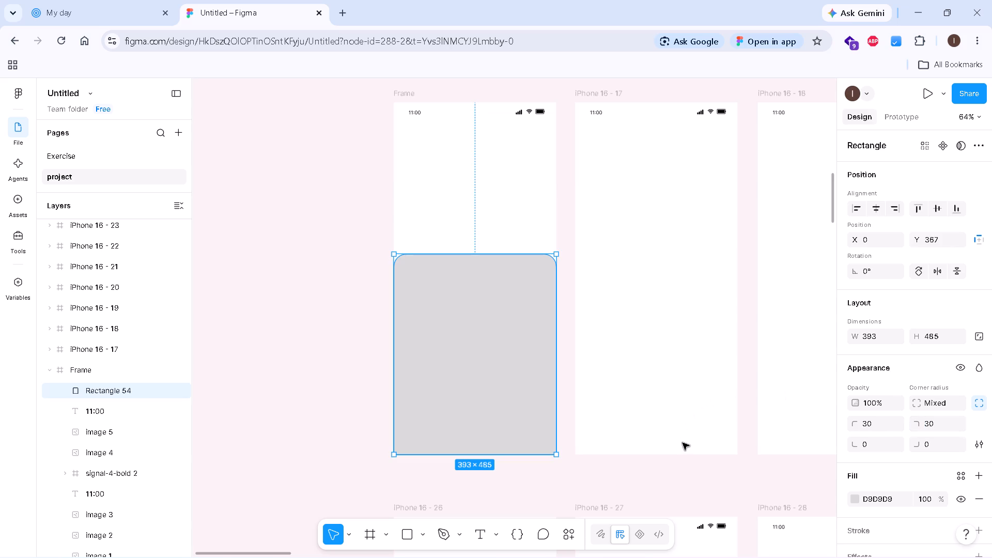
pyautogui.click(286, 370)
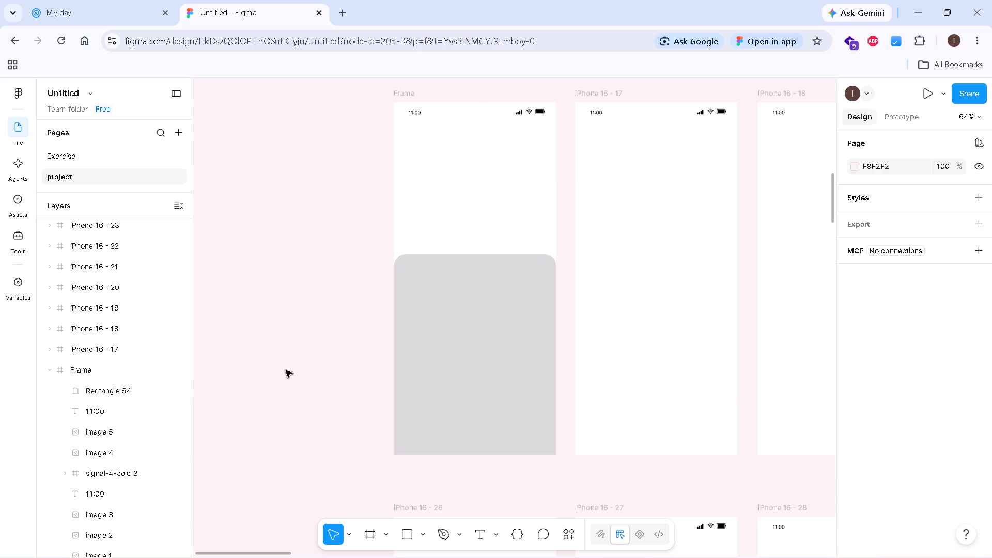
# Add the text Calculator near the top-left corner of the grey panel.
pyautogui.keyDown('ctrl'); pyautogui.scroll(2, 446, 320); pyautogui.keyUp('ctrl')
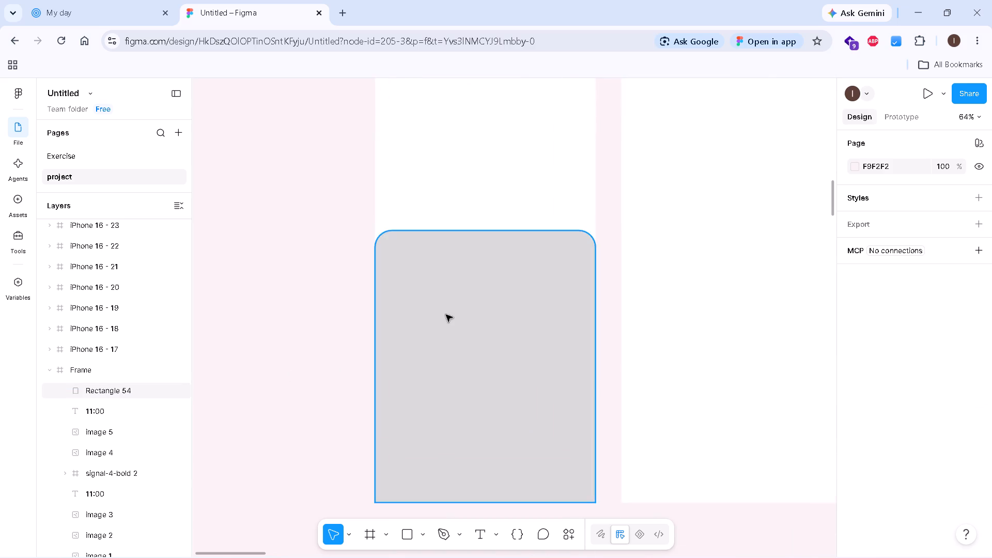
pyautogui.keyDown('ctrl'); pyautogui.scroll(3, 446, 315); pyautogui.keyUp('ctrl')
pyautogui.keyDown('ctrl'); pyautogui.scroll(-1, 426, 349); pyautogui.keyUp('ctrl')
pyautogui.keyDown('ctrl'); pyautogui.scroll(1, 425, 348); pyautogui.keyUp('ctrl')
pyautogui.press('h')
pyautogui.moveTo(413, 337); pyautogui.dragTo(406, 261)
pyautogui.keyDown('ctrl'); pyautogui.scroll(4, 412, 267); pyautogui.keyUp('ctrl')
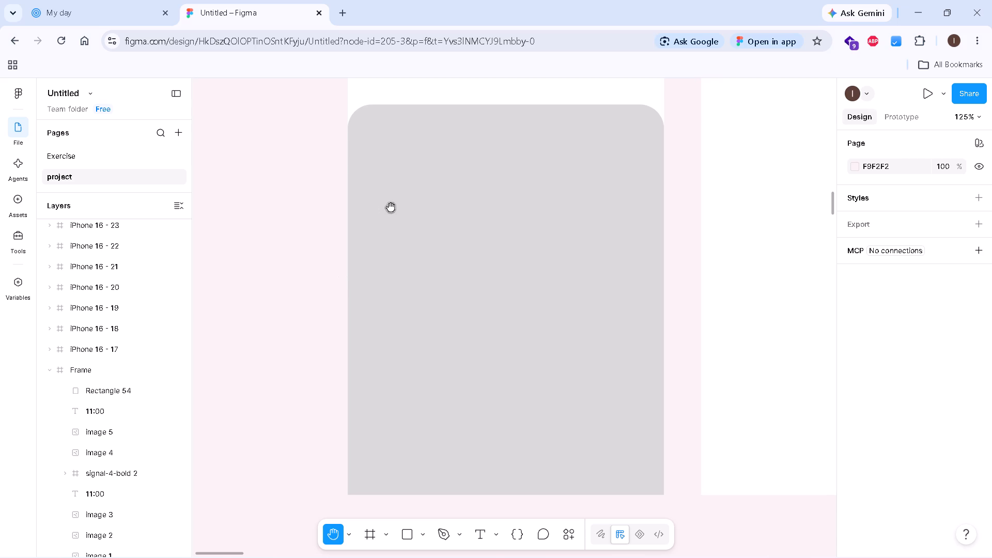
pyautogui.click(480, 530)
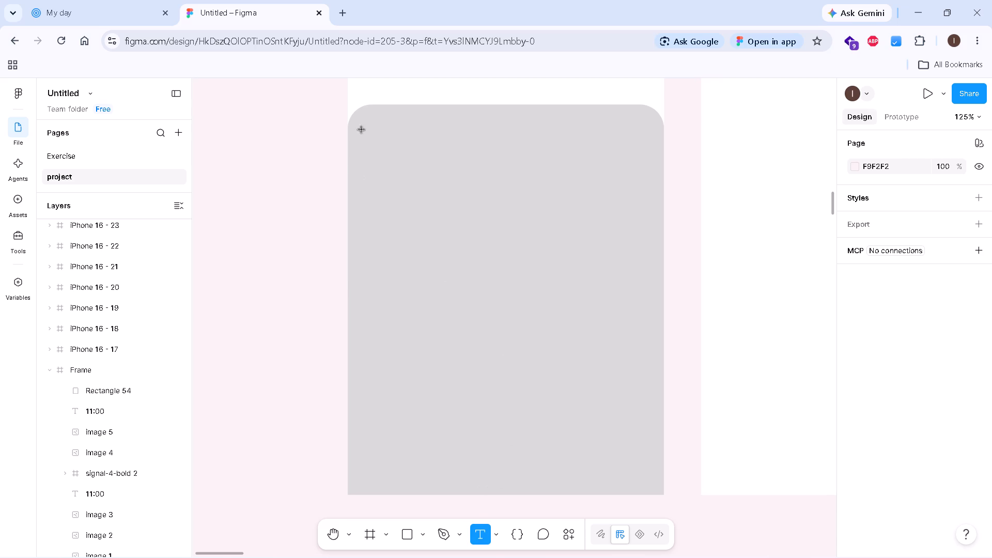
pyautogui.click(371, 129)
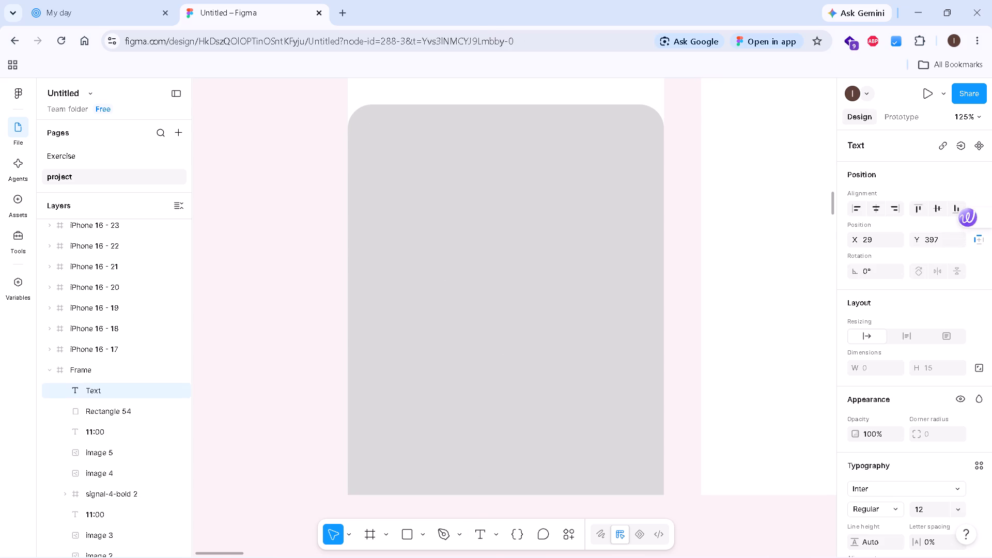
pyautogui.write('Calculator')
pyautogui.doubleClick(381, 169)
pyautogui.click(239, 192)
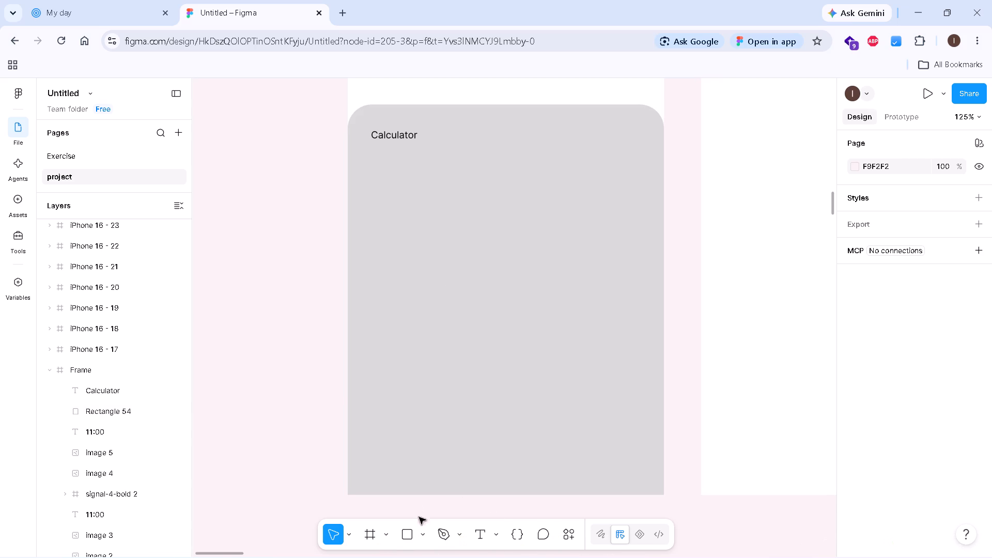
# Draw a rectangle of about 355 × 60 below the Calculator text and fill it with white FFFFFF.
pyautogui.click(404, 529)
pyautogui.moveTo(366, 171); pyautogui.dragTo(382, 183)
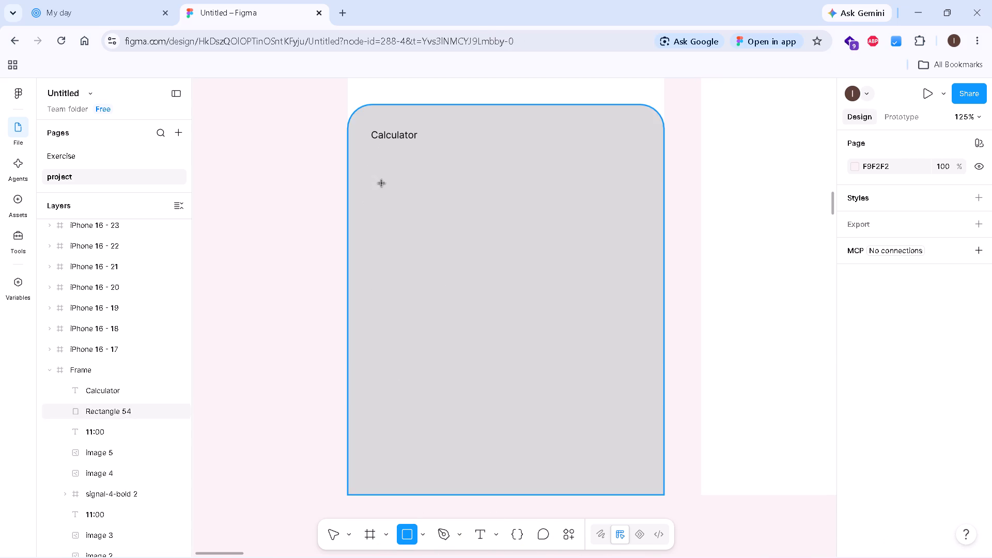
pyautogui.moveTo(382, 183); pyautogui.dragTo(651, 219)
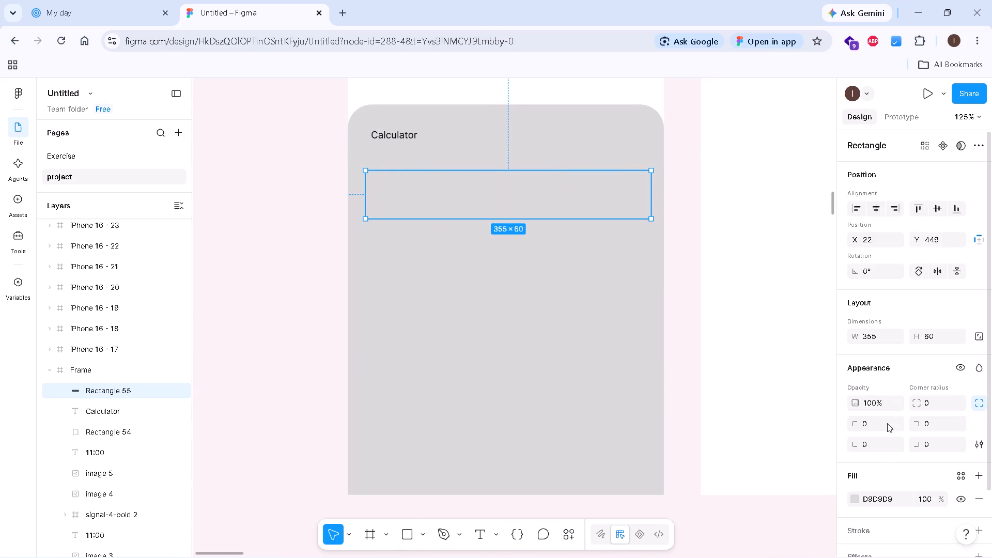
pyautogui.click(859, 500)
pyautogui.click(714, 529)
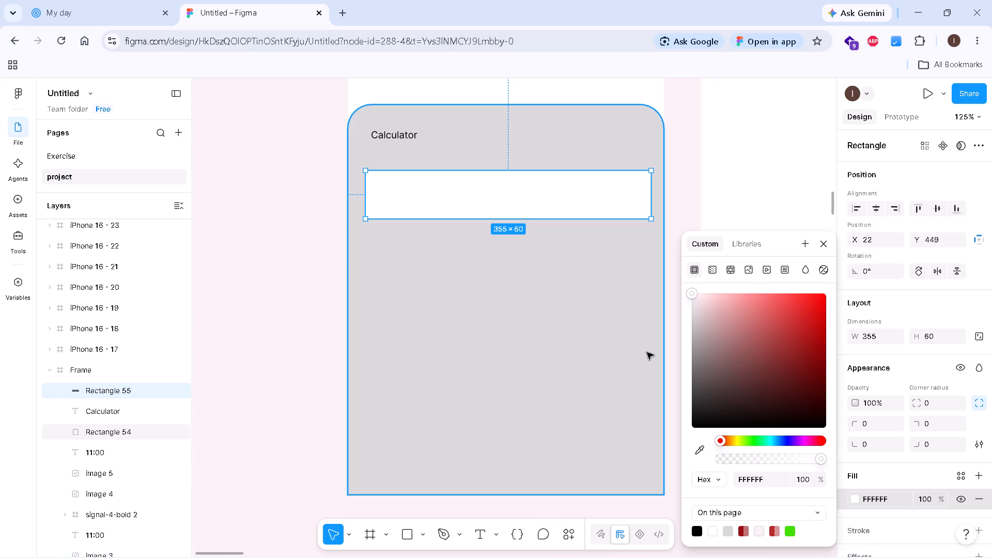
# Extend the white rectangle at its bottom and top edges to a height of about 74.
pyautogui.moveTo(531, 216); pyautogui.dragTo(530, 223)
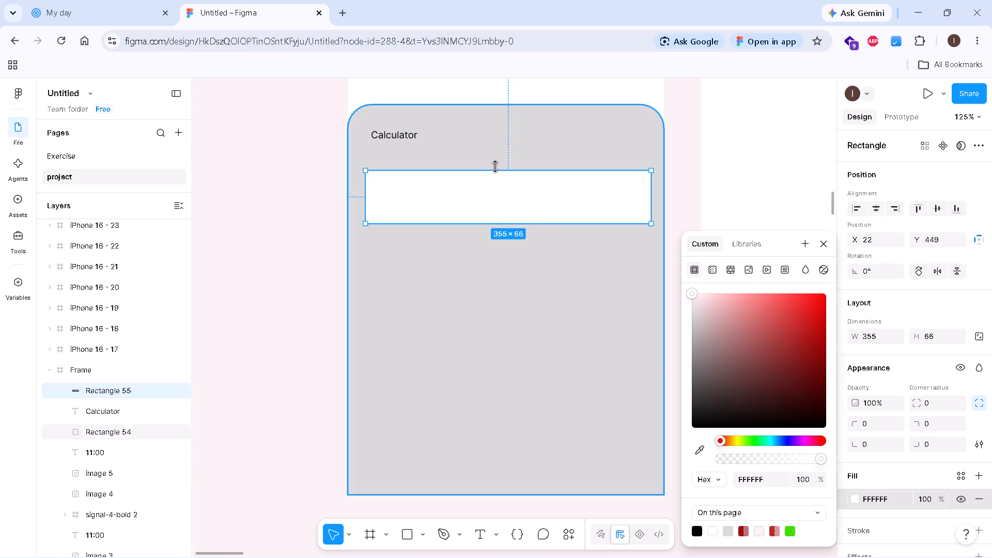
pyautogui.moveTo(497, 171); pyautogui.dragTo(500, 164)
pyautogui.doubleClick(548, 251)
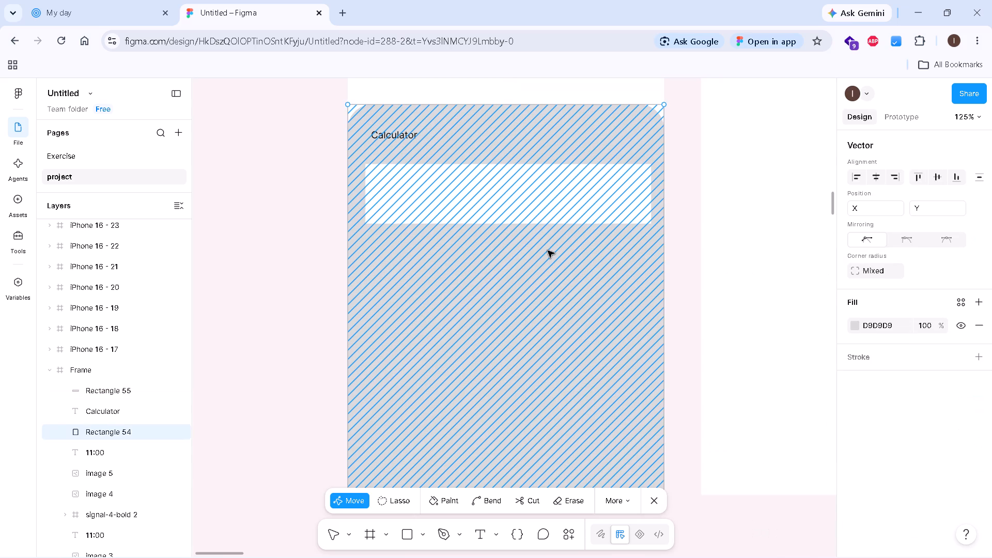
pyautogui.click(274, 268)
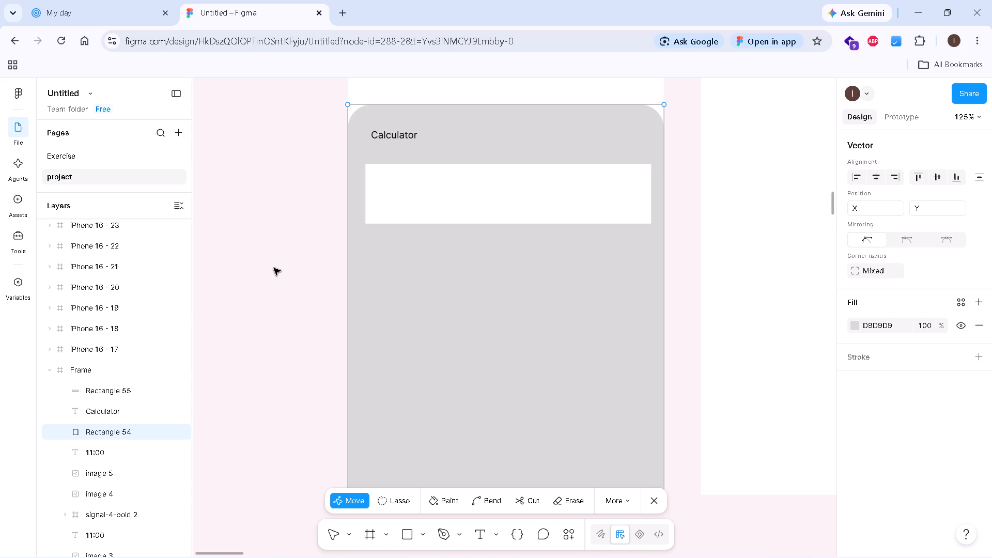
pyautogui.click(690, 247)
pyautogui.click(649, 502)
# Round all corners of the white rectangle with a radius of 10.
pyautogui.click(522, 203)
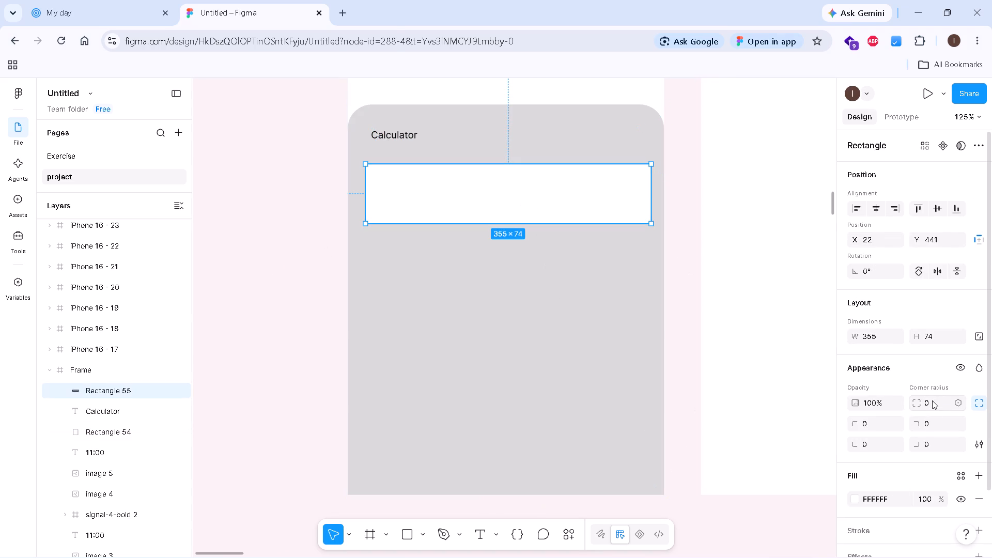
pyautogui.doubleClick(932, 400)
pyautogui.write('10')
pyautogui.press('Return')
pyautogui.click(285, 402)
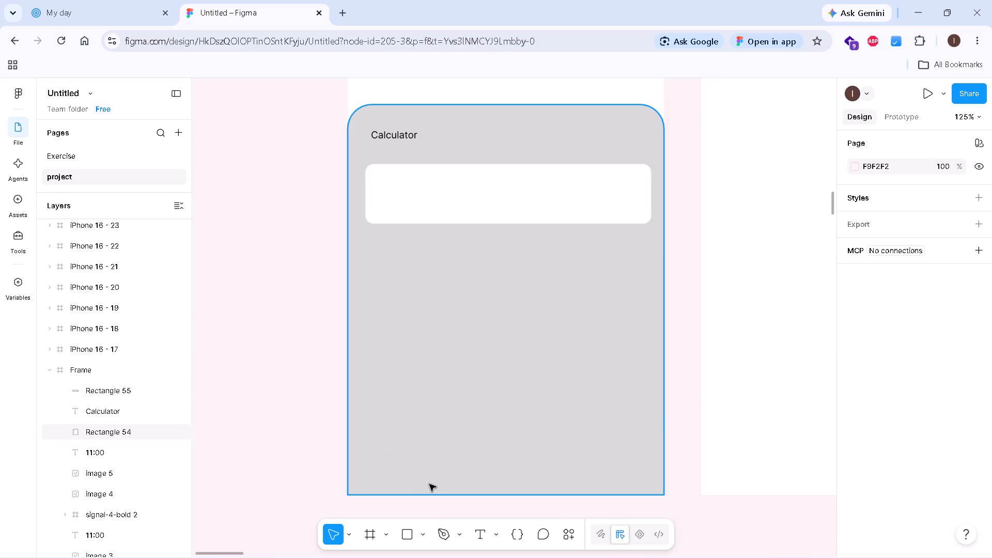
# Draw a rectangle of about 65 × 52 on the grey panel, below the left end of the white display rectangle.
pyautogui.click(412, 531)
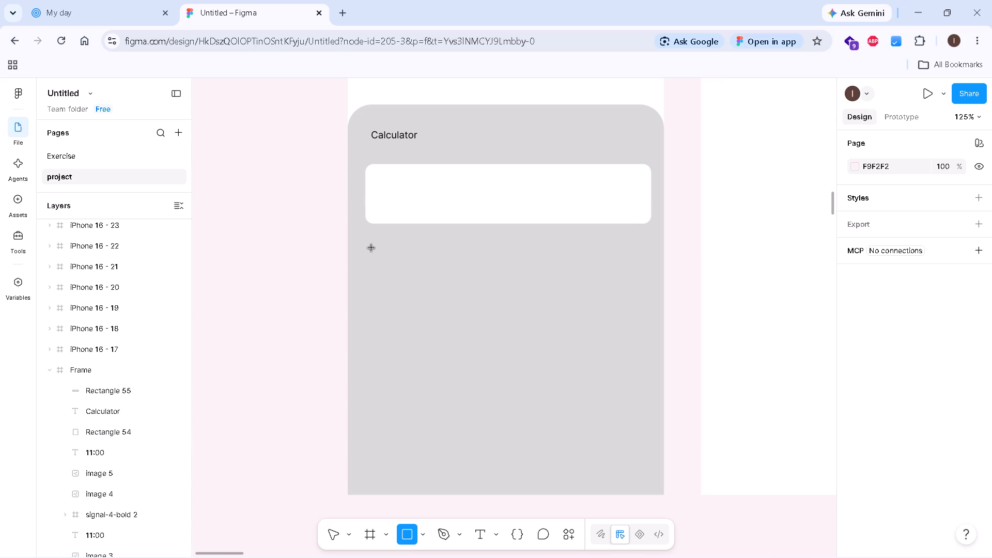
pyautogui.moveTo(370, 244); pyautogui.dragTo(440, 284)
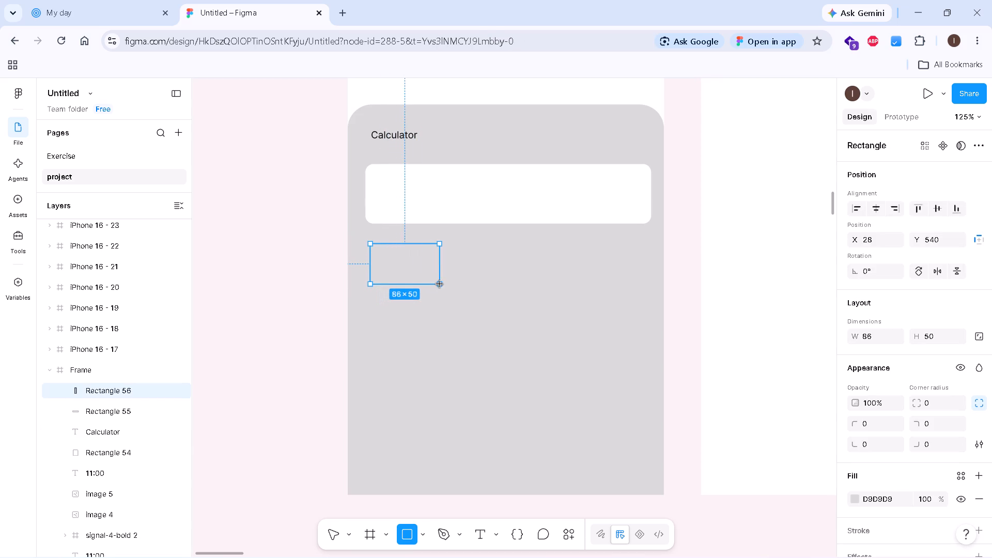
pyautogui.moveTo(440, 284); pyautogui.dragTo(429, 288)
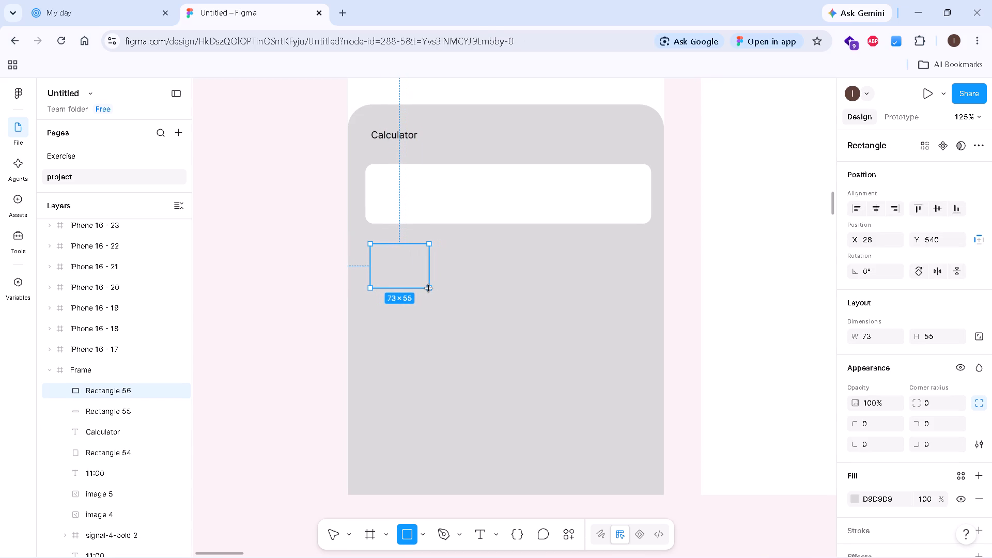
pyautogui.moveTo(429, 288); pyautogui.dragTo(423, 285)
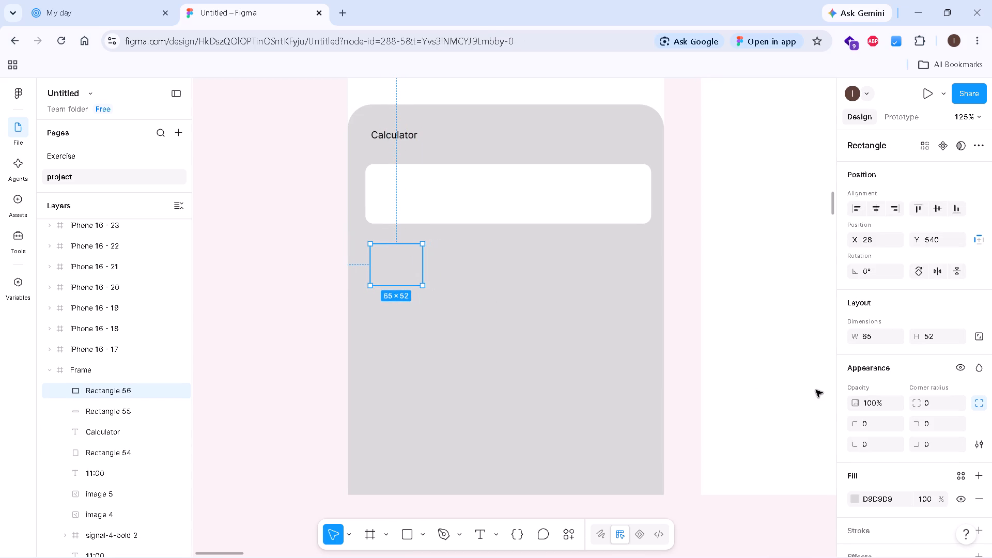
# Round all corners of the small rectangle with a radius of 10 and fill it with white FFFFFF.
pyautogui.click(932, 396)
pyautogui.write('10')
pyautogui.press('Return')
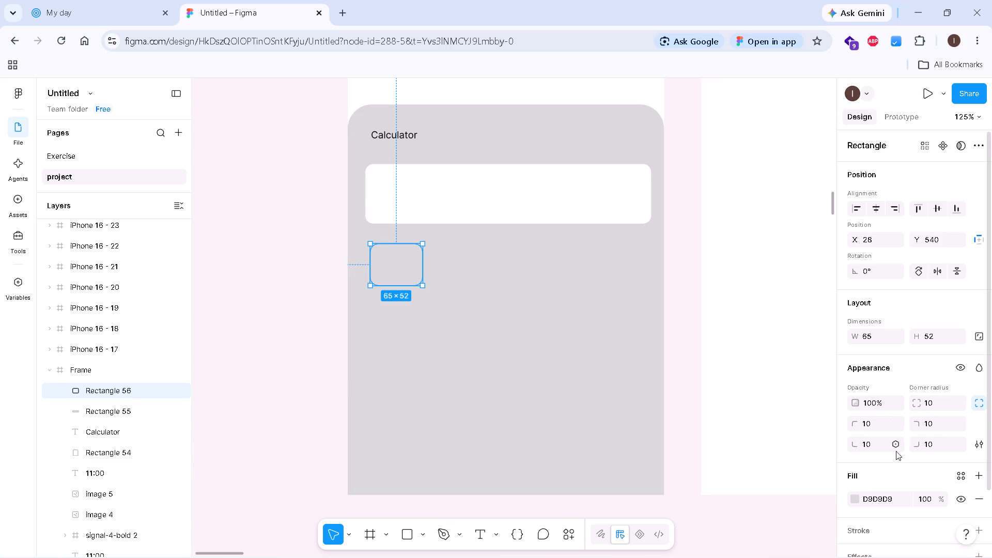
pyautogui.click(853, 497)
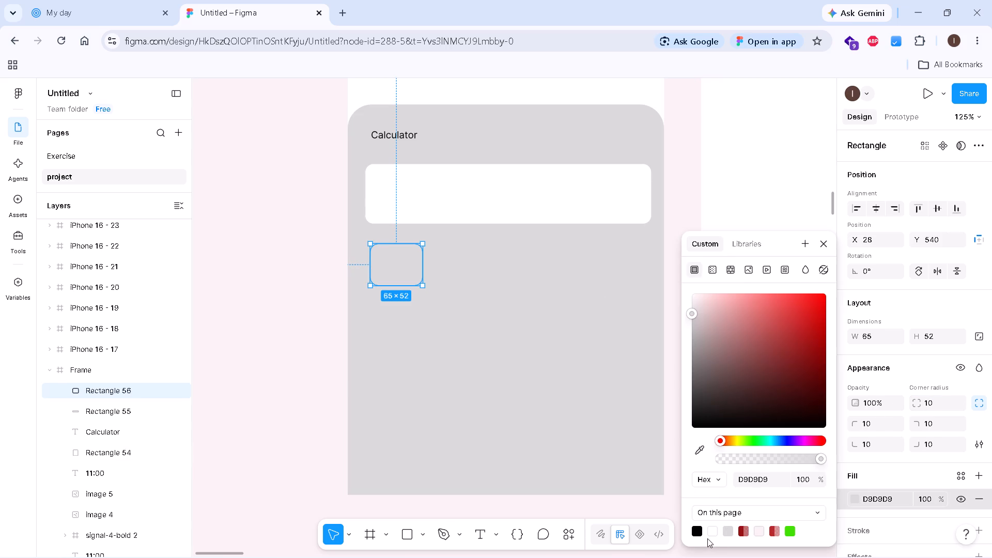
pyautogui.click(711, 535)
pyautogui.click(230, 353)
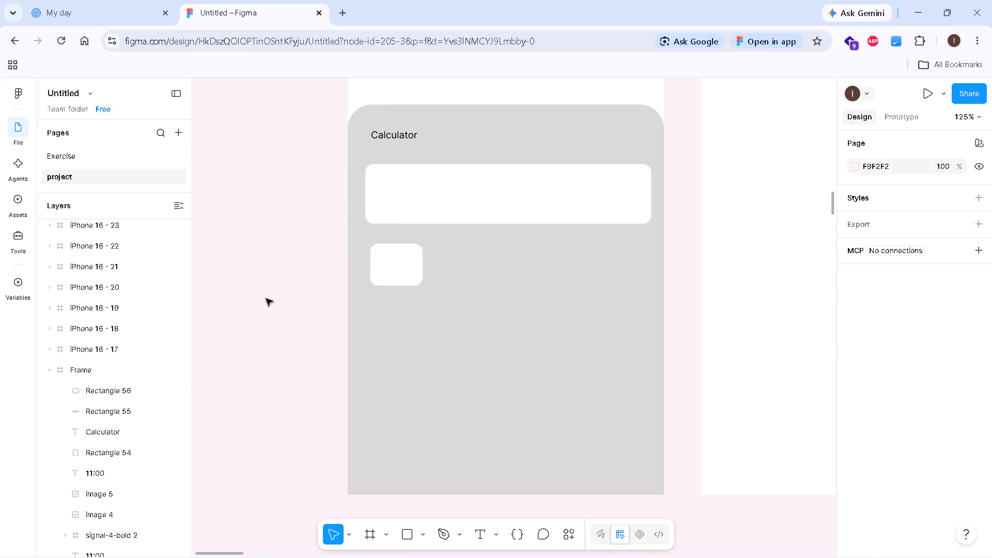
# Copy the small white rectangle and paste four copies onto the grey panel as calculator buttons.
pyautogui.rightClick(393, 268)
pyautogui.click(458, 132)
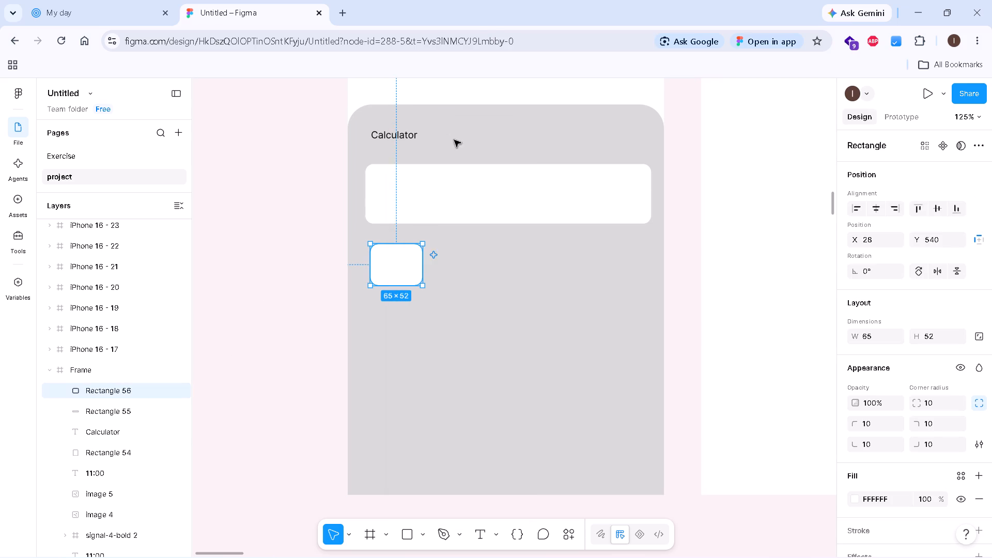
pyautogui.rightClick(449, 254)
pyautogui.click(484, 147)
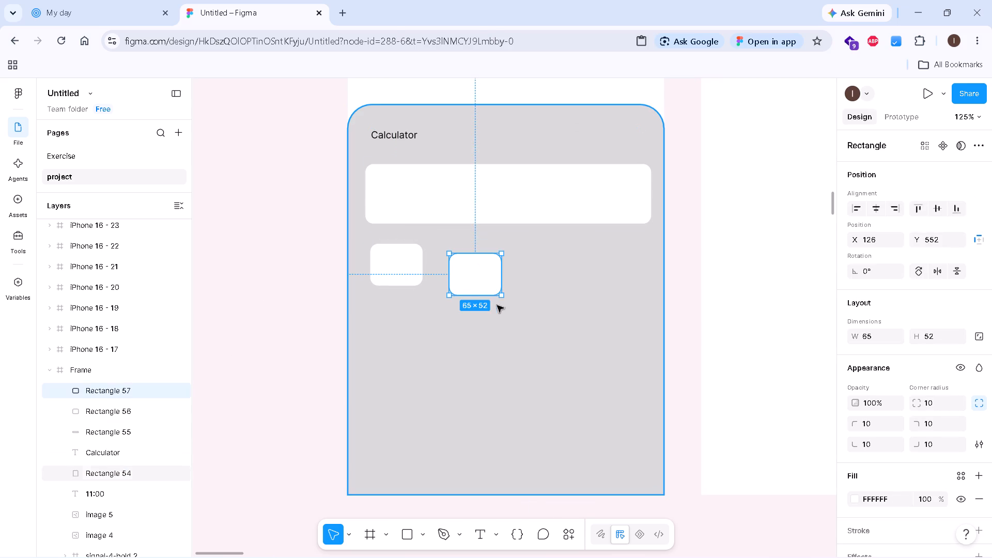
pyautogui.rightClick(534, 275)
pyautogui.click(569, 149)
pyautogui.rightClick(520, 364)
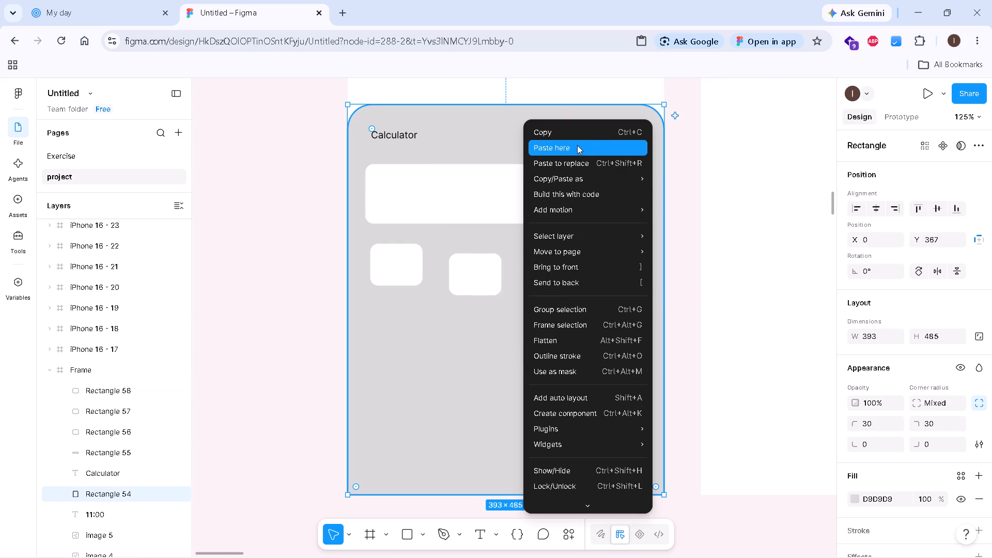
pyautogui.click(577, 145)
pyautogui.rightClick(458, 333)
pyautogui.click(517, 151)
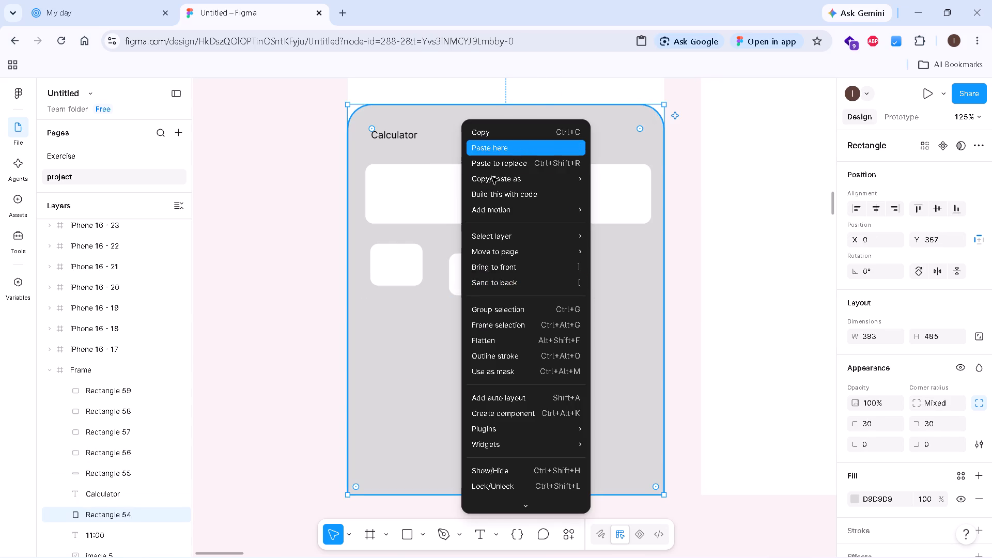
# Paste five more copies of the button onto the lower half of the grey panel.
pyautogui.rightClick(406, 332)
pyautogui.click(464, 148)
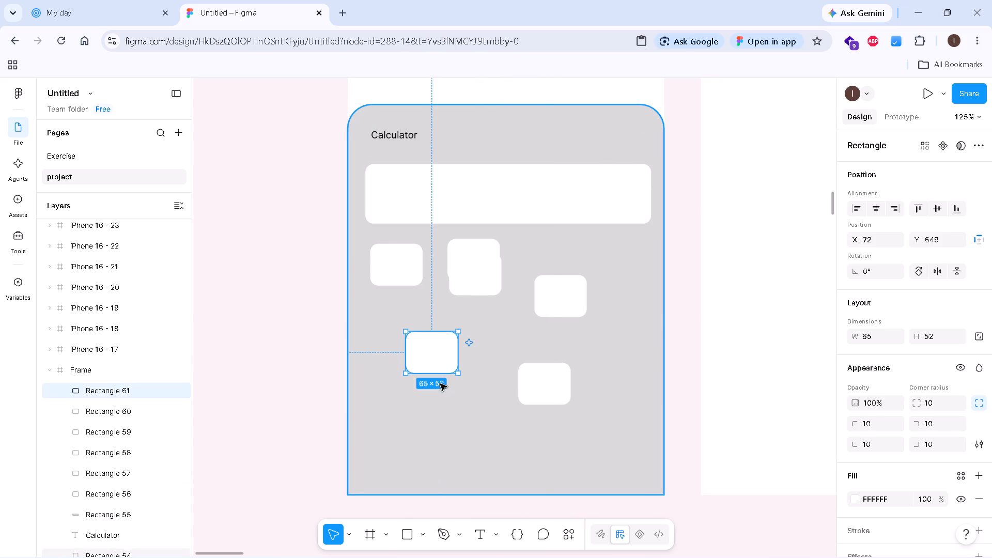
pyautogui.rightClick(468, 404)
pyautogui.click(520, 150)
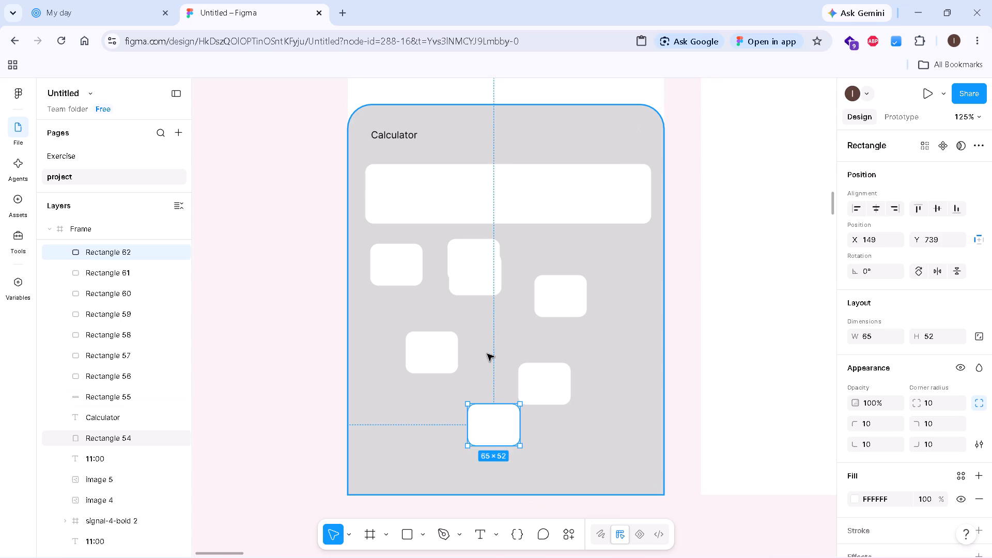
pyautogui.rightClick(487, 354)
pyautogui.click(545, 151)
pyautogui.rightClick(608, 359)
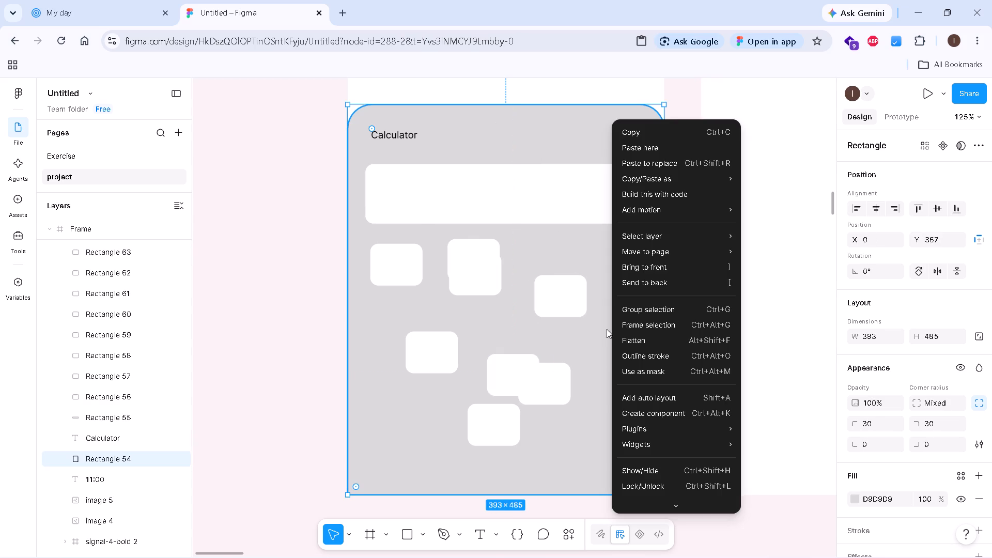
pyautogui.doubleClick(617, 145)
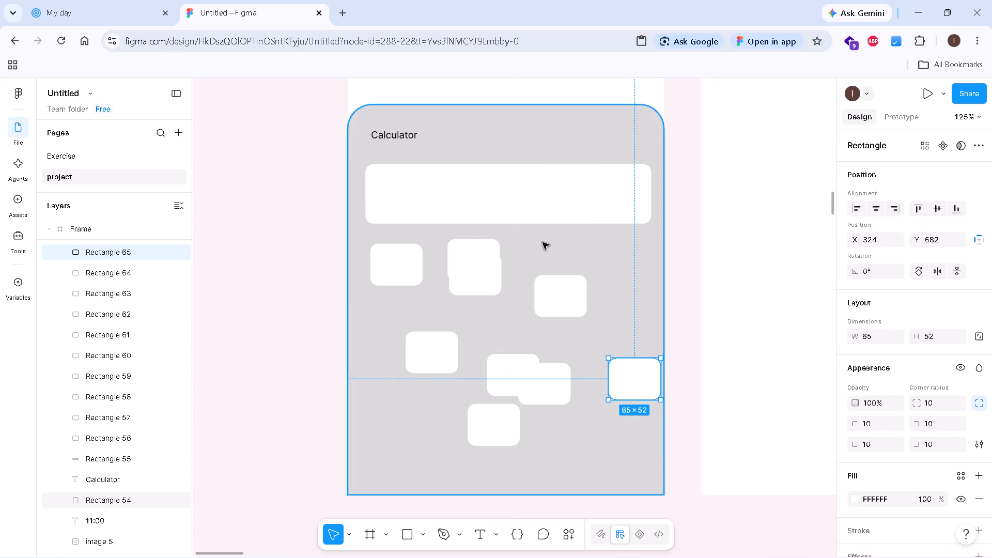
# Move a button copy beside the original as the second button of the first row, at about X 116, Y 540.
pyautogui.moveTo(475, 283); pyautogui.dragTo(490, 311)
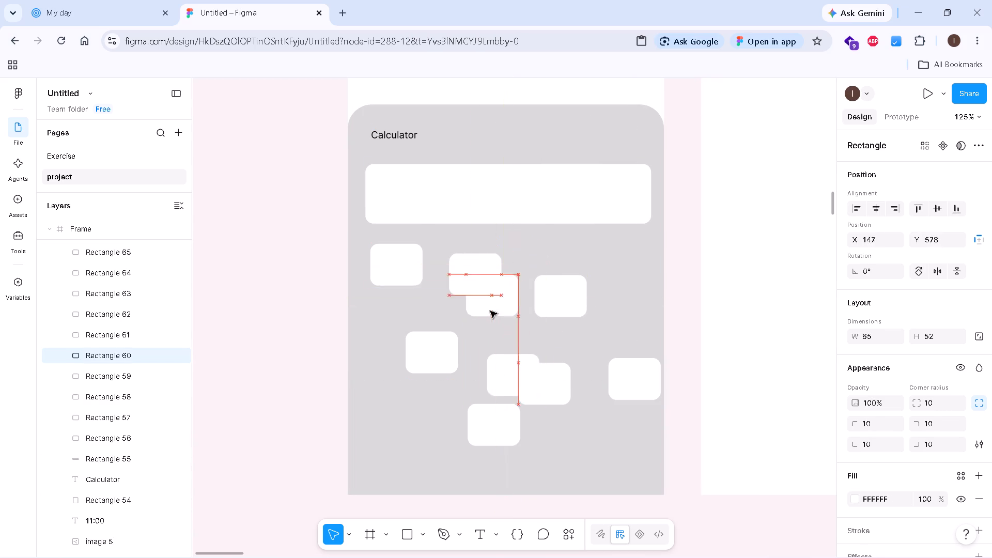
pyautogui.moveTo(490, 311); pyautogui.dragTo(469, 290)
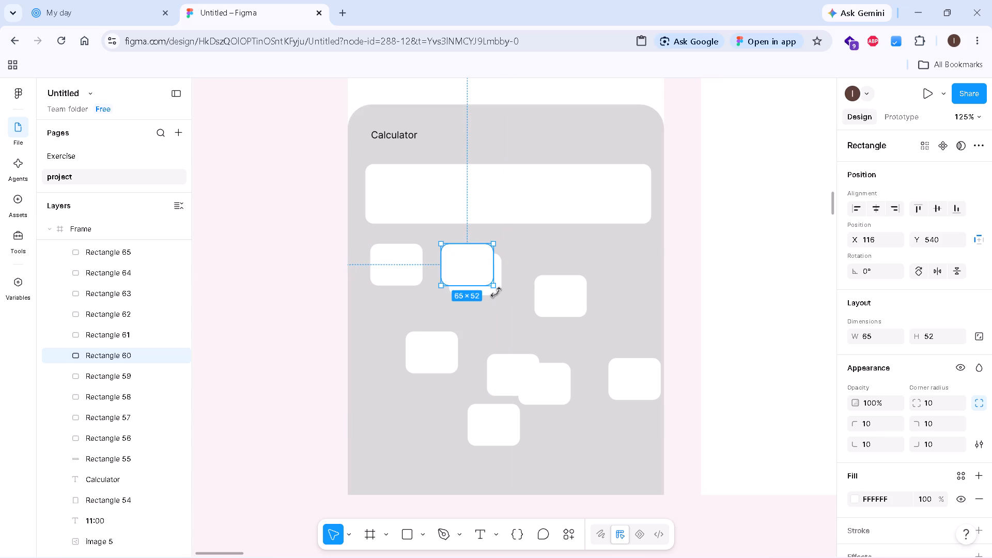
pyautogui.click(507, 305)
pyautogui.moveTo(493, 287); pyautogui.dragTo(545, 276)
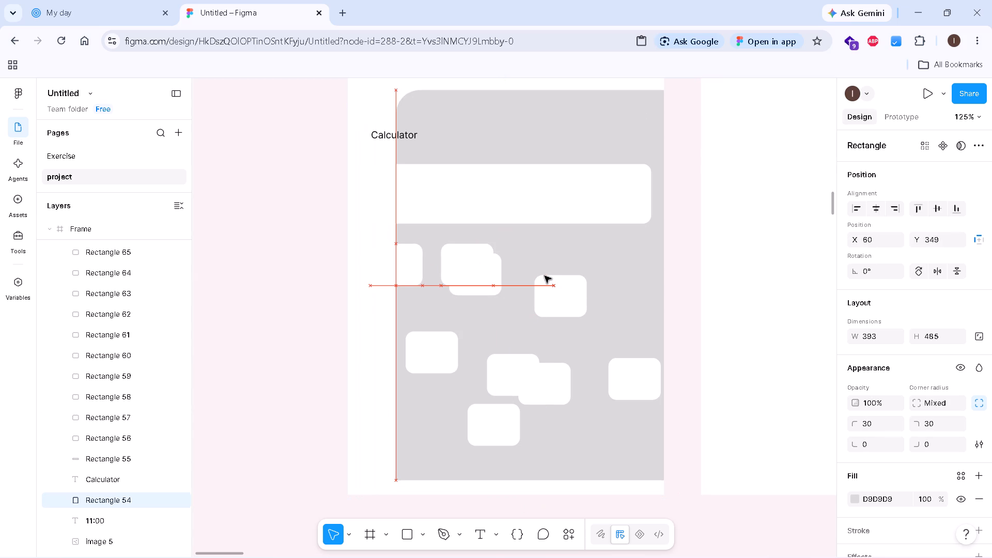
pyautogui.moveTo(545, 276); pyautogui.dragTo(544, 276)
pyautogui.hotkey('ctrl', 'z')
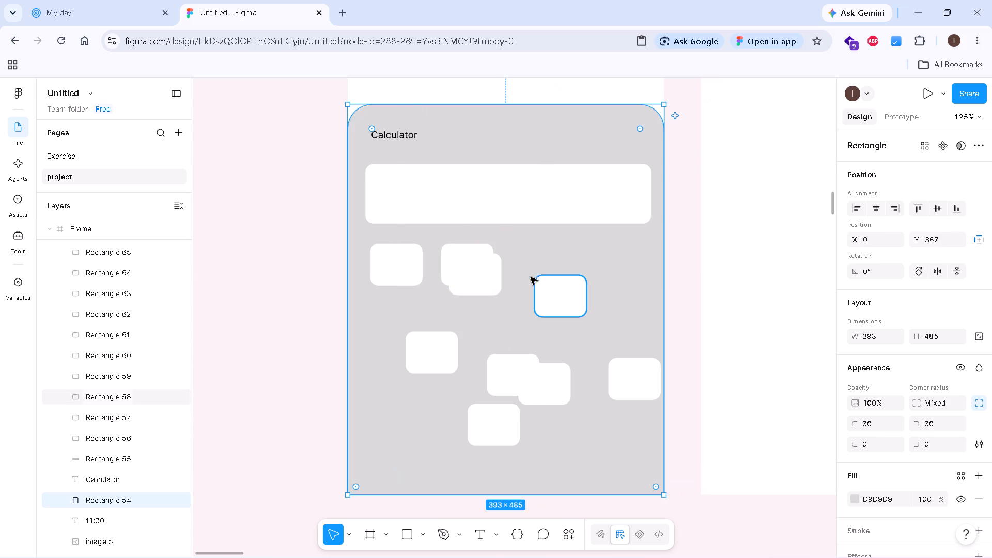
# Move two more copies into the first row as third and fourth buttons, at about X 214 and X 312, Y 540.
pyautogui.click(493, 290)
pyautogui.moveTo(487, 284); pyautogui.dragTo(526, 278)
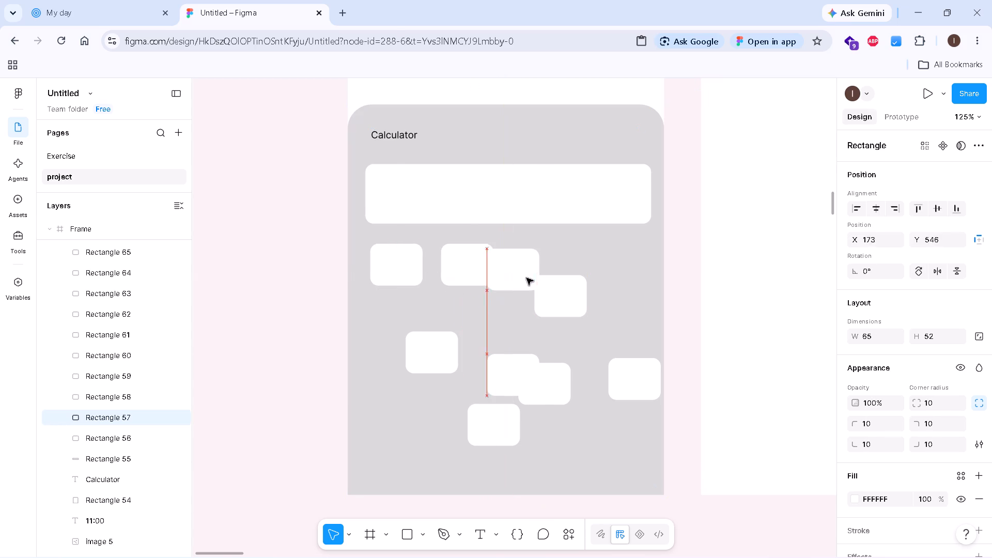
pyautogui.moveTo(526, 278); pyautogui.dragTo(560, 276)
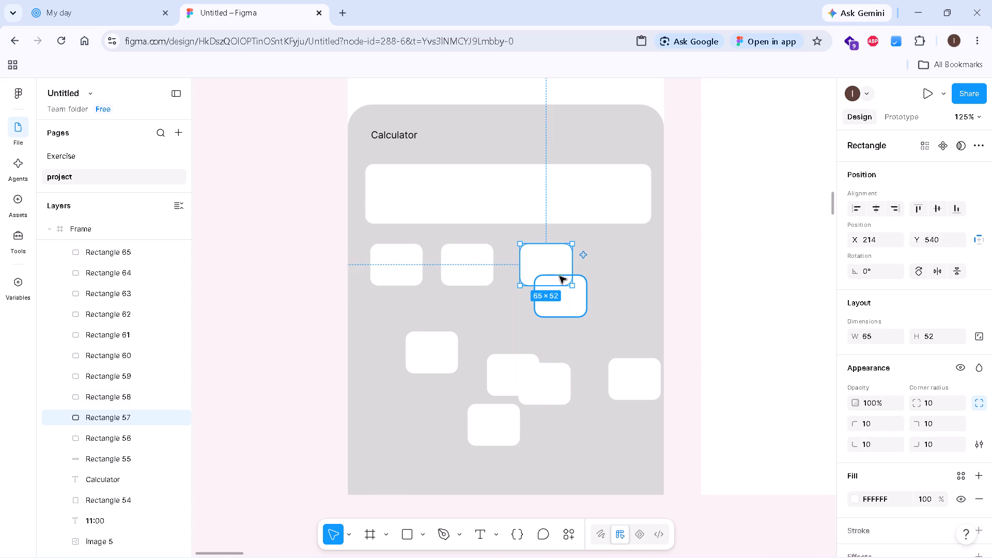
pyautogui.moveTo(568, 313); pyautogui.dragTo(626, 280)
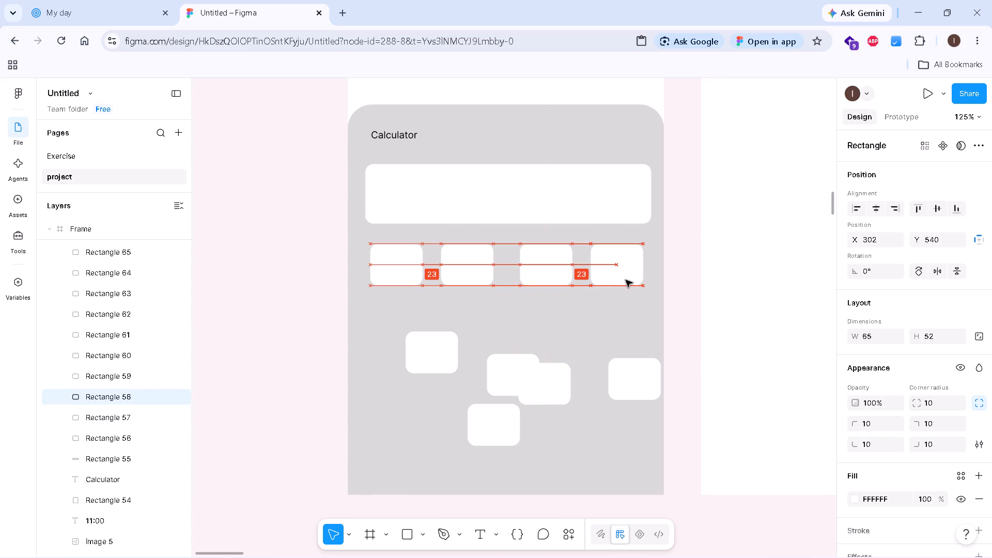
pyautogui.moveTo(626, 280); pyautogui.dragTo(629, 280)
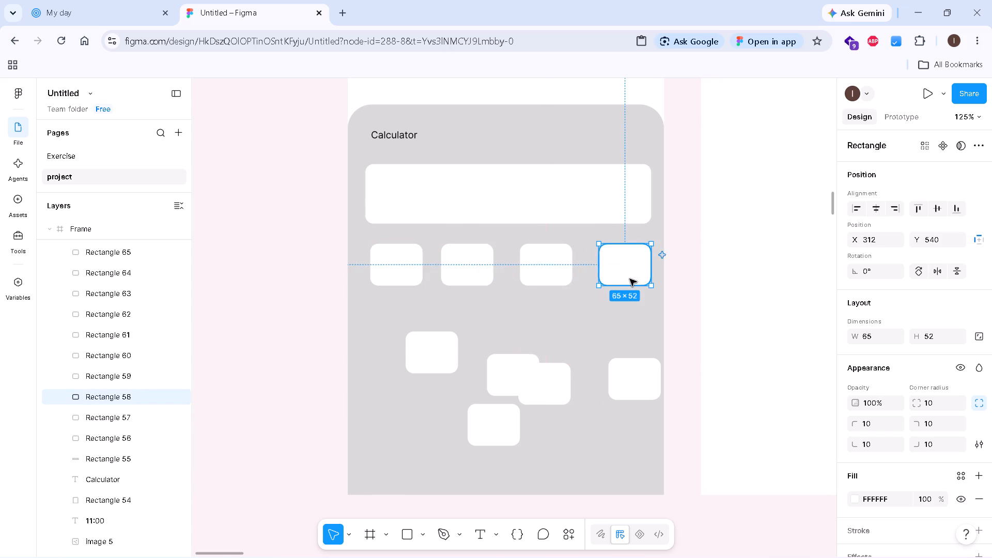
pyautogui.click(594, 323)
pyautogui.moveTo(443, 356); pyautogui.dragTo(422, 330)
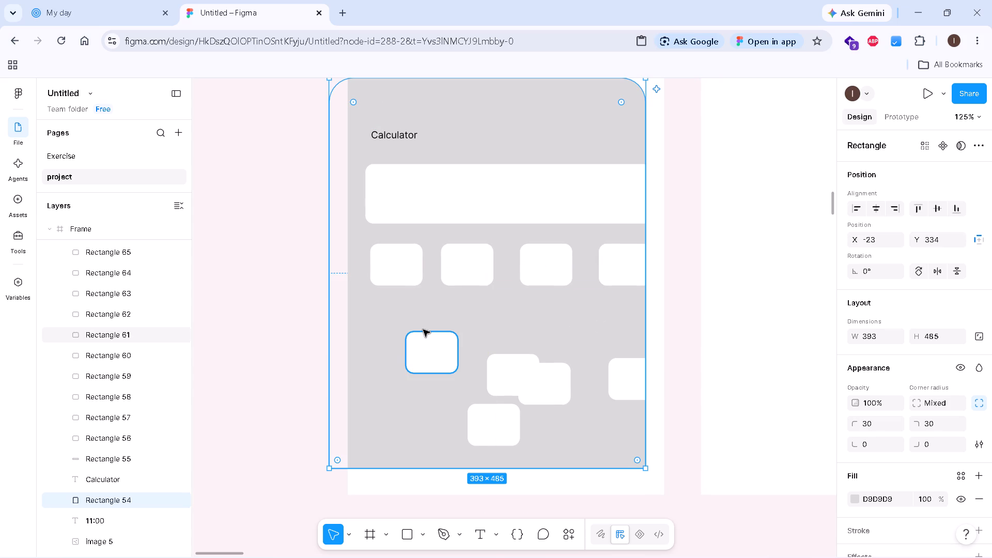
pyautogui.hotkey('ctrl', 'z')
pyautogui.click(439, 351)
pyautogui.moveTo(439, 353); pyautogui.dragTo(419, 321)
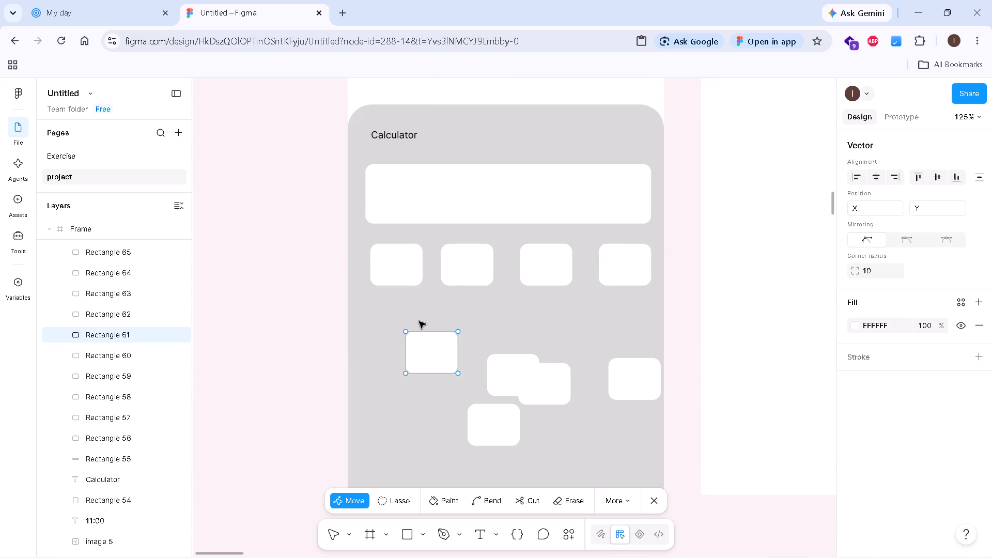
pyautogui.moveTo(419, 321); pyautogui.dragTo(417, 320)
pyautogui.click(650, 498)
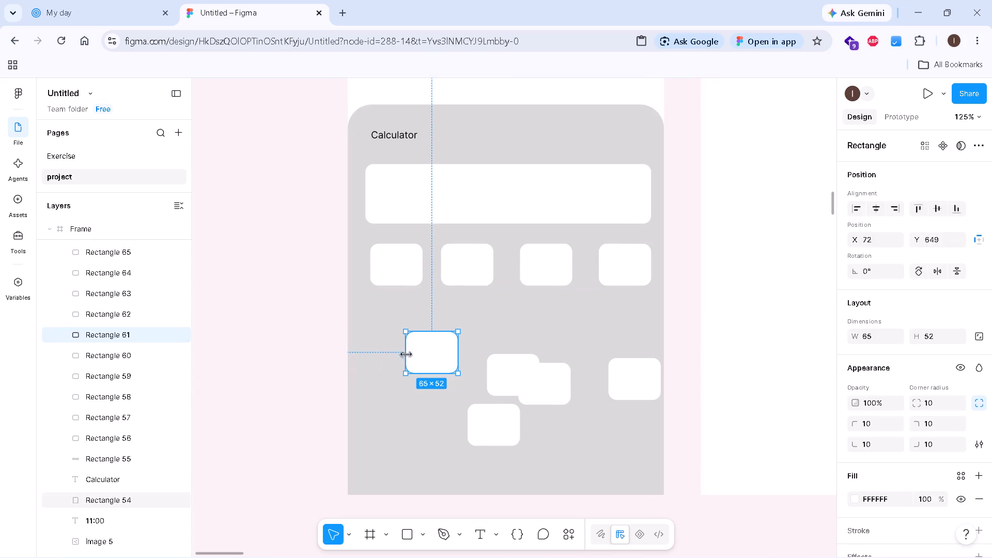
# Arrange four of the loose copies as a second button row at about Y 617, beneath the first-row buttons.
pyautogui.moveTo(421, 351); pyautogui.dragTo(387, 326)
pyautogui.moveTo(502, 370); pyautogui.dragTo(457, 325)
pyautogui.moveTo(557, 385); pyautogui.dragTo(557, 330)
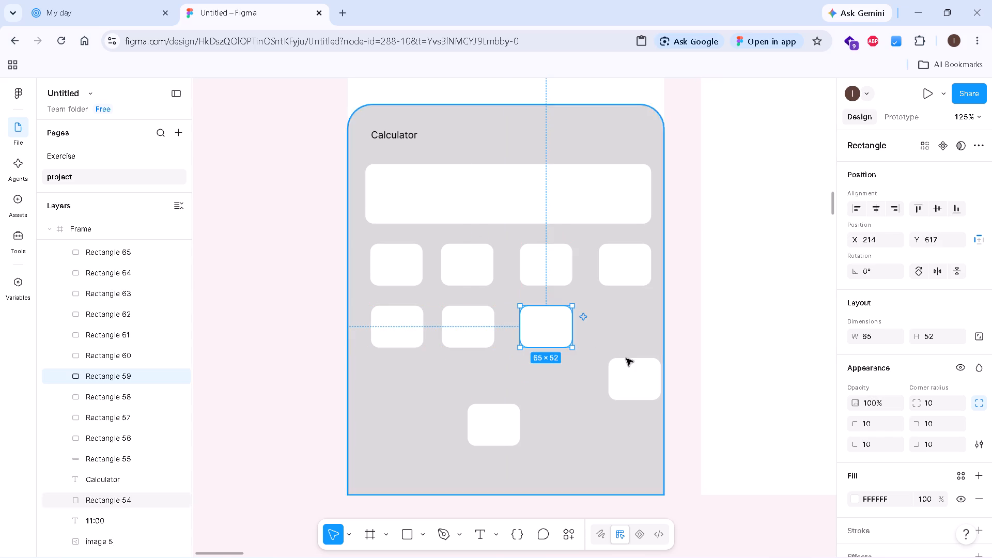
pyautogui.moveTo(644, 379); pyautogui.dragTo(634, 326)
# Place the remaining two loose copies in a third row at about Y 694, beneath the two rightmost button columns.
pyautogui.moveTo(639, 390); pyautogui.dragTo(632, 399)
pyautogui.moveTo(479, 437); pyautogui.dragTo(536, 405)
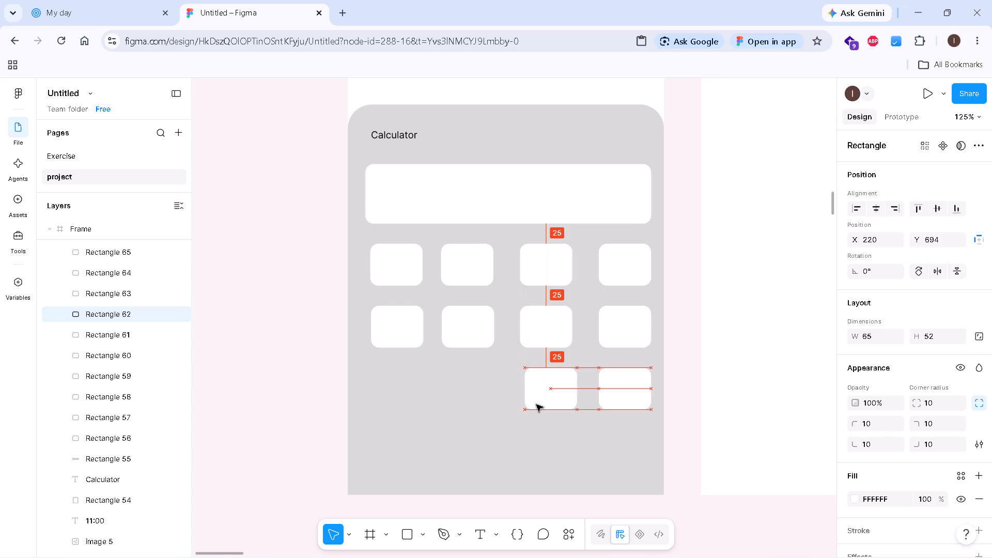
pyautogui.moveTo(536, 405); pyautogui.dragTo(534, 401)
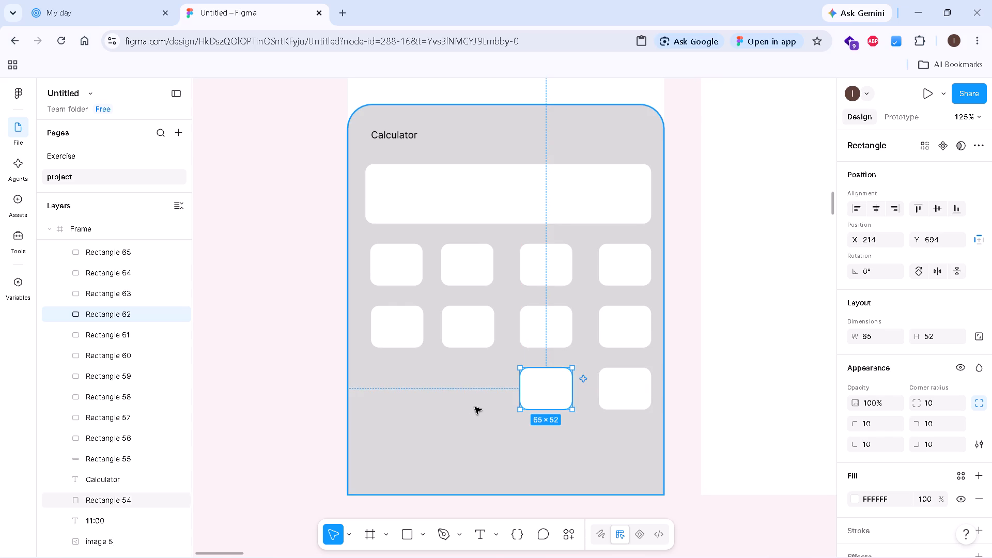
# Paste three more button copies onto the grey panel for the rest of the third row.
pyautogui.rightClick(467, 402)
pyautogui.click(516, 148)
pyautogui.rightClick(434, 401)
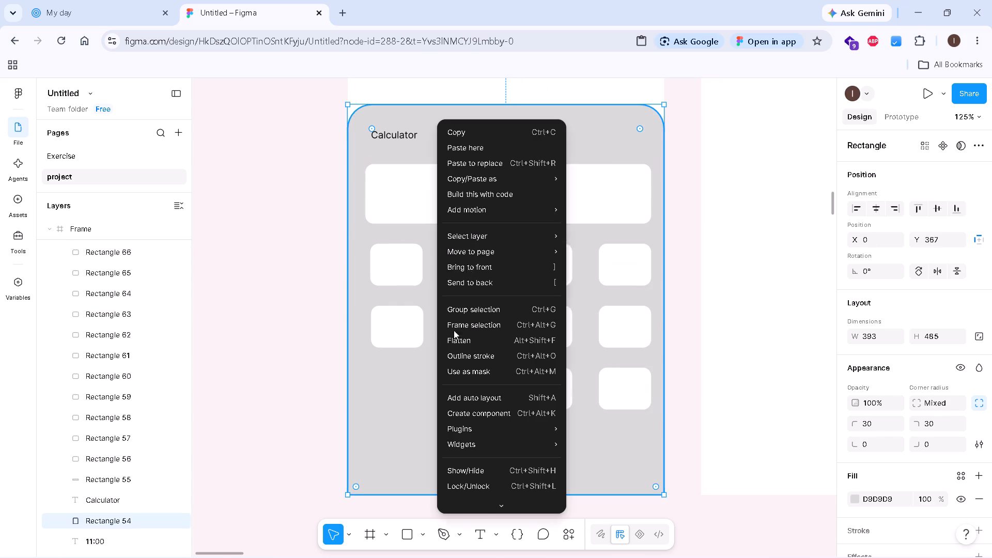
pyautogui.click(495, 145)
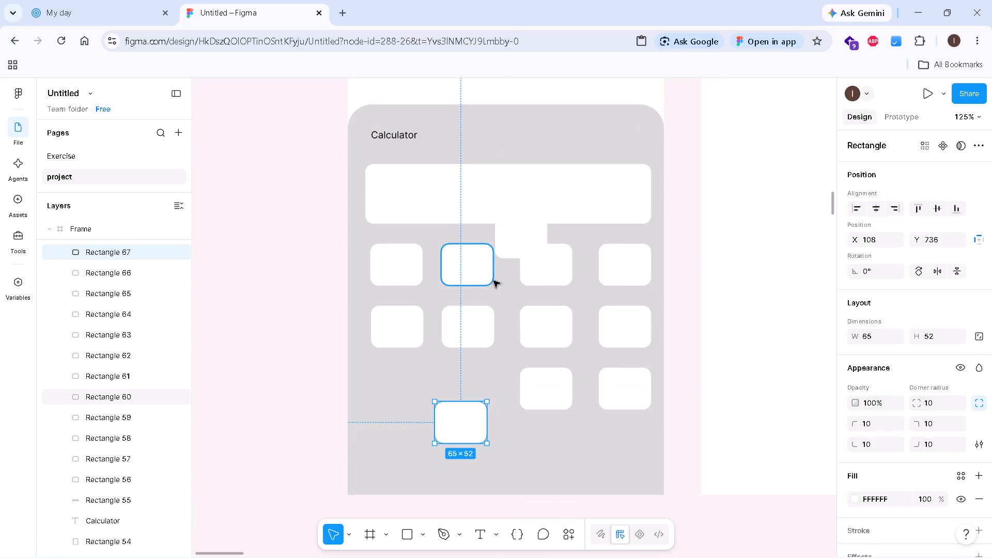
pyautogui.rightClick(424, 360)
pyautogui.click(482, 149)
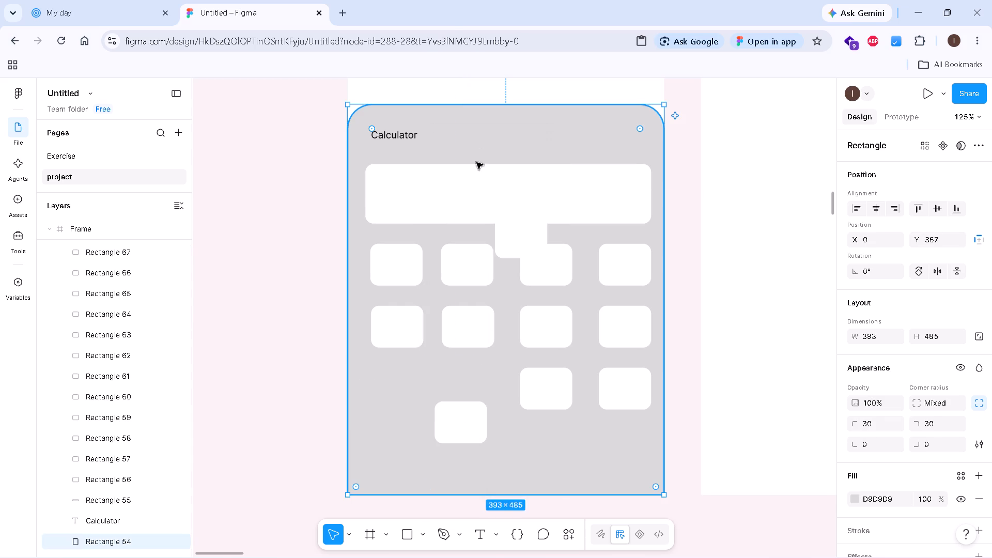
# Complete the first button column by placing a loose copy in the third row, aligning its buttons at X 22 and Y 540, 617 and 694.
pyautogui.moveTo(442, 378); pyautogui.dragTo(394, 377)
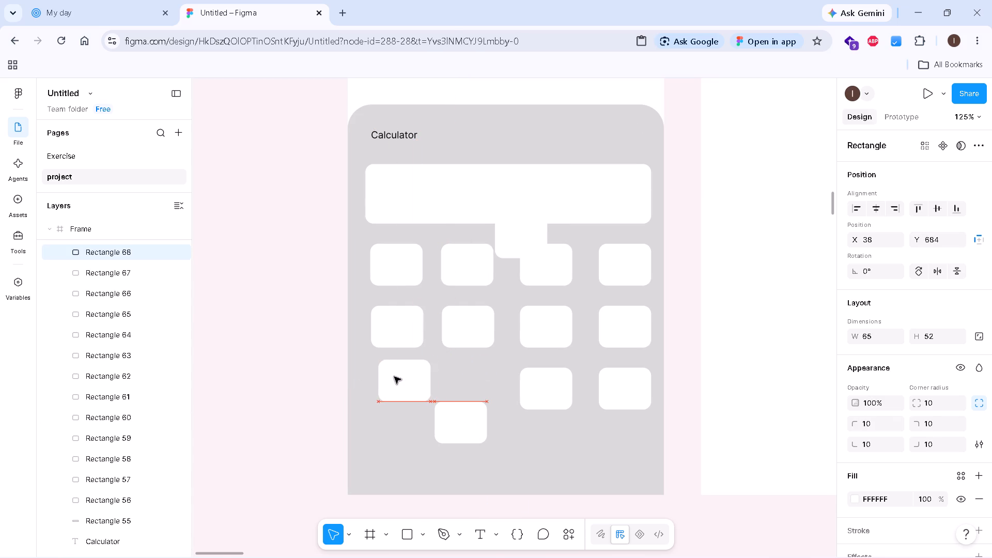
pyautogui.moveTo(394, 377); pyautogui.dragTo(390, 377)
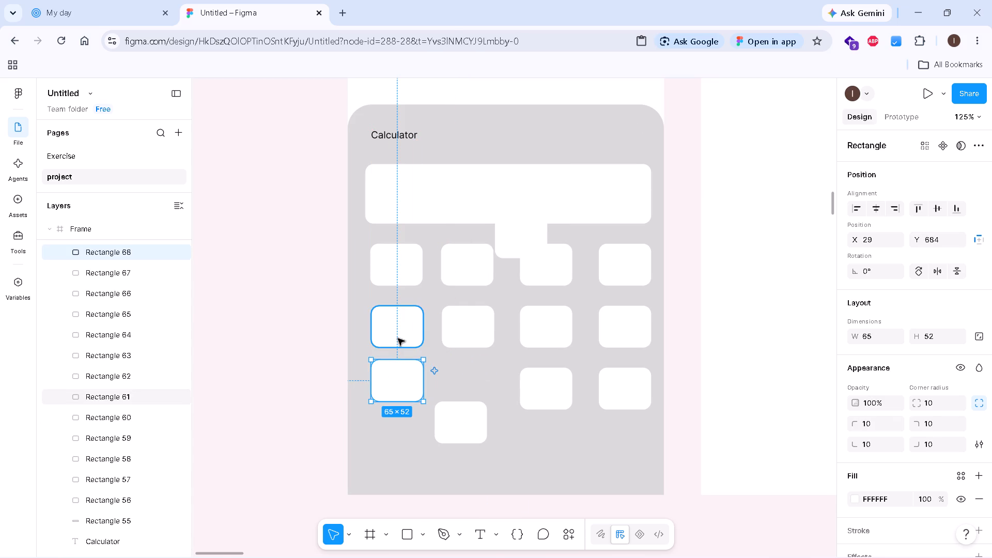
pyautogui.click(398, 335)
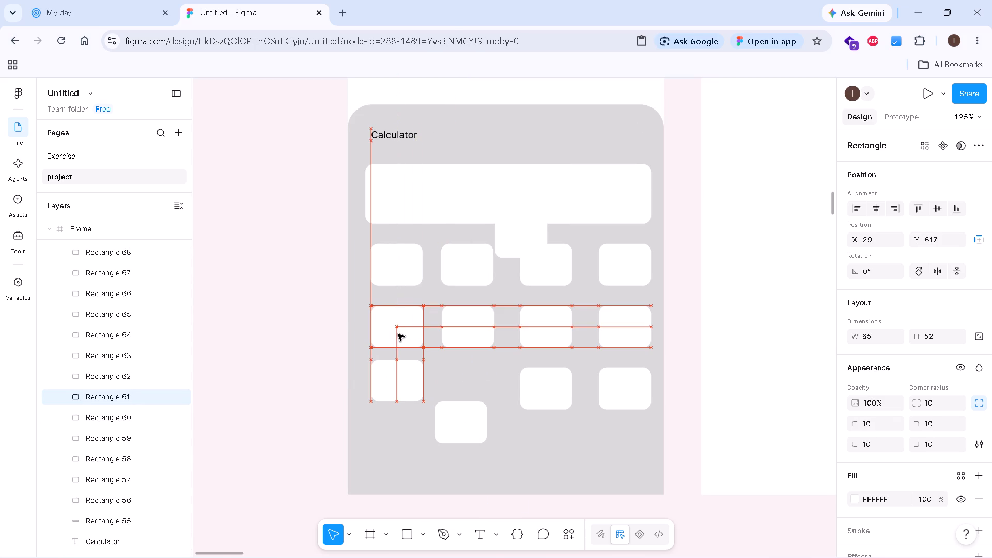
pyautogui.moveTo(405, 275); pyautogui.dragTo(399, 275)
pyautogui.moveTo(416, 340); pyautogui.dragTo(410, 337)
pyautogui.click(402, 380)
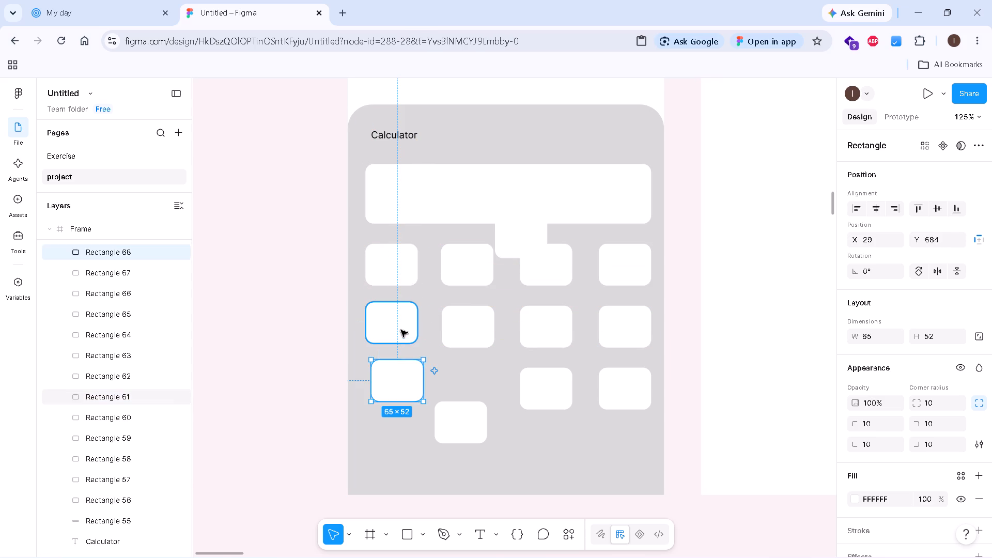
pyautogui.moveTo(400, 329); pyautogui.dragTo(400, 333)
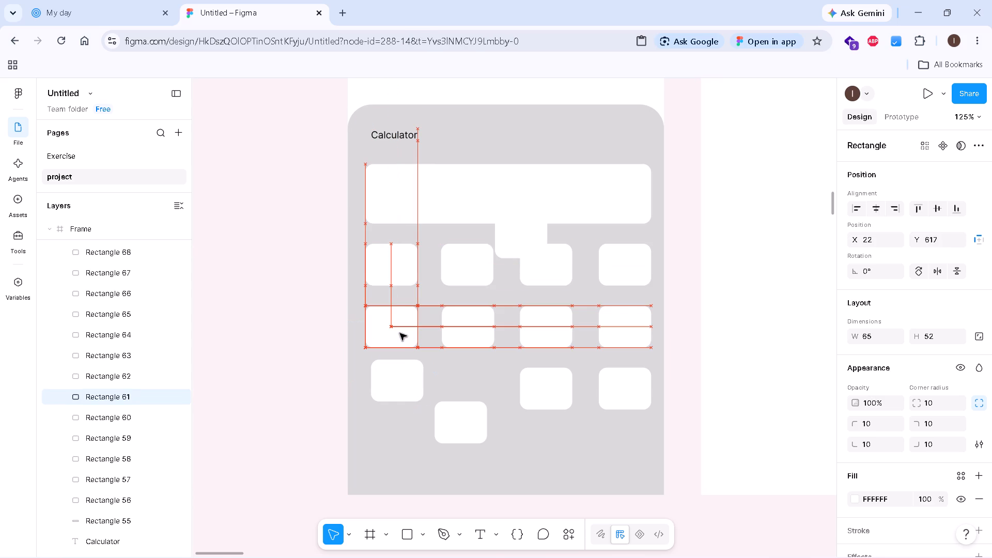
pyautogui.moveTo(401, 391); pyautogui.dragTo(396, 400)
# Place one loose copy as the third row's second button and the last one below the first column to start a fourth row.
pyautogui.moveTo(448, 414); pyautogui.dragTo(454, 382)
pyautogui.moveTo(523, 239); pyautogui.dragTo(457, 425)
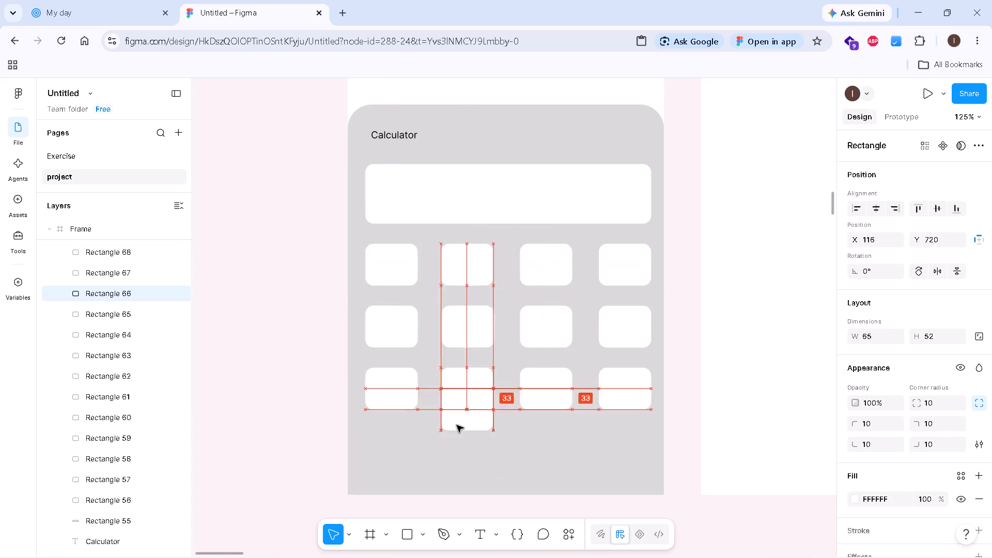
pyautogui.moveTo(457, 425); pyautogui.dragTo(392, 442)
# Move the calculator's display rectangle up to Y 432 and reduce its height by raising its bottom edge.
pyautogui.moveTo(446, 202); pyautogui.dragTo(447, 195)
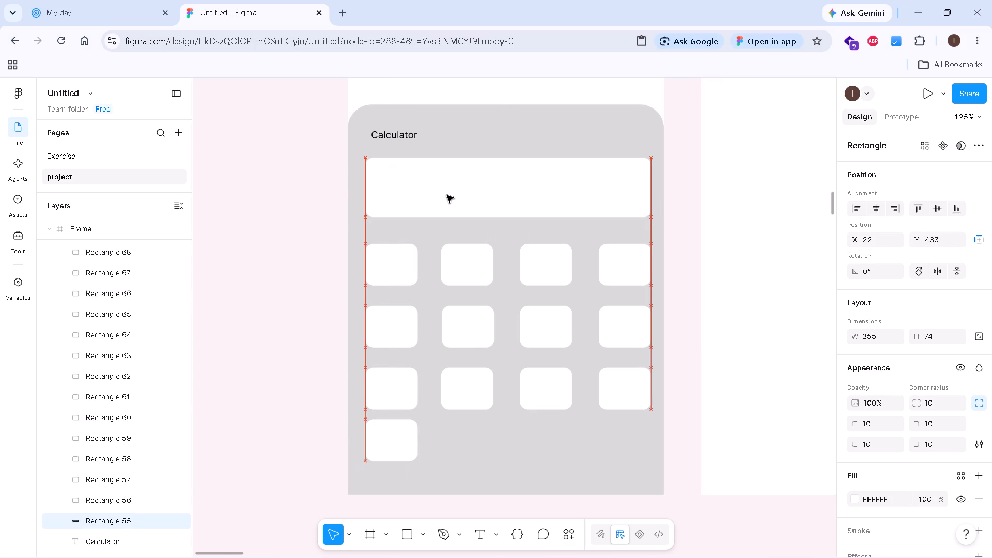
pyautogui.moveTo(447, 195); pyautogui.dragTo(447, 194)
pyautogui.moveTo(464, 218); pyautogui.dragTo(463, 209)
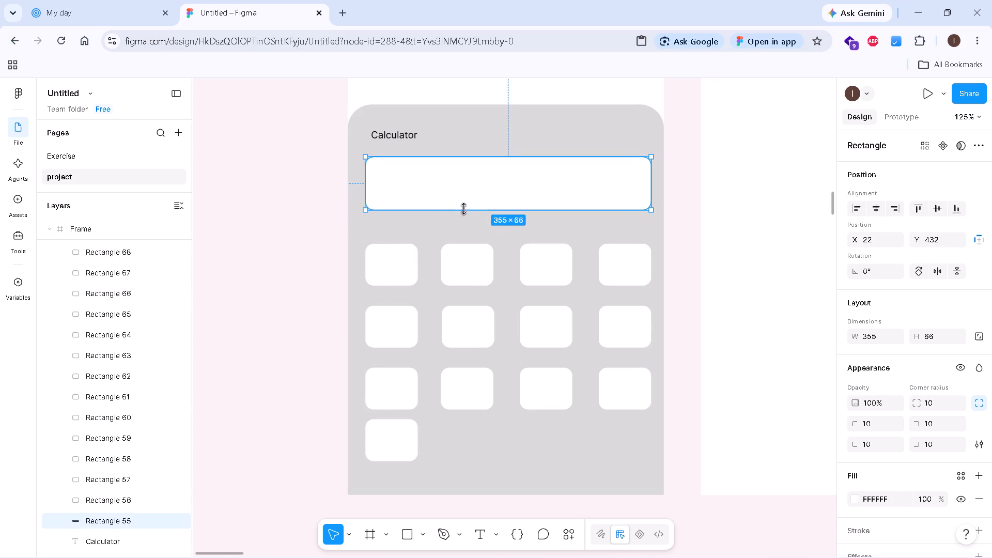
pyautogui.moveTo(463, 209); pyautogui.dragTo(463, 208)
# Move the four first-row buttons up to Y 514, closer beneath the display.
pyautogui.moveTo(401, 278); pyautogui.dragTo(402, 255)
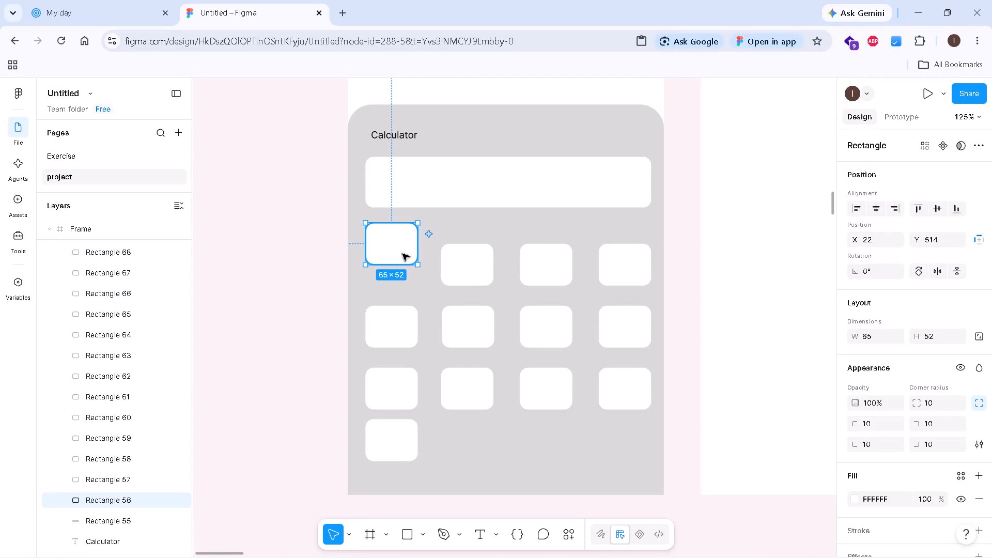
pyautogui.moveTo(480, 270); pyautogui.dragTo(480, 247)
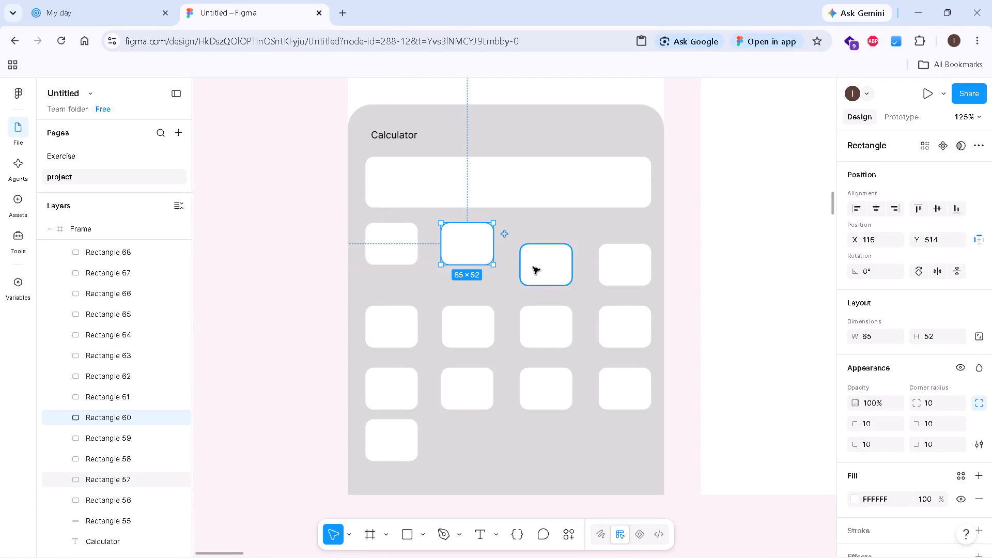
pyautogui.moveTo(534, 267); pyautogui.dragTo(531, 247)
pyautogui.moveTo(628, 270); pyautogui.dragTo(623, 249)
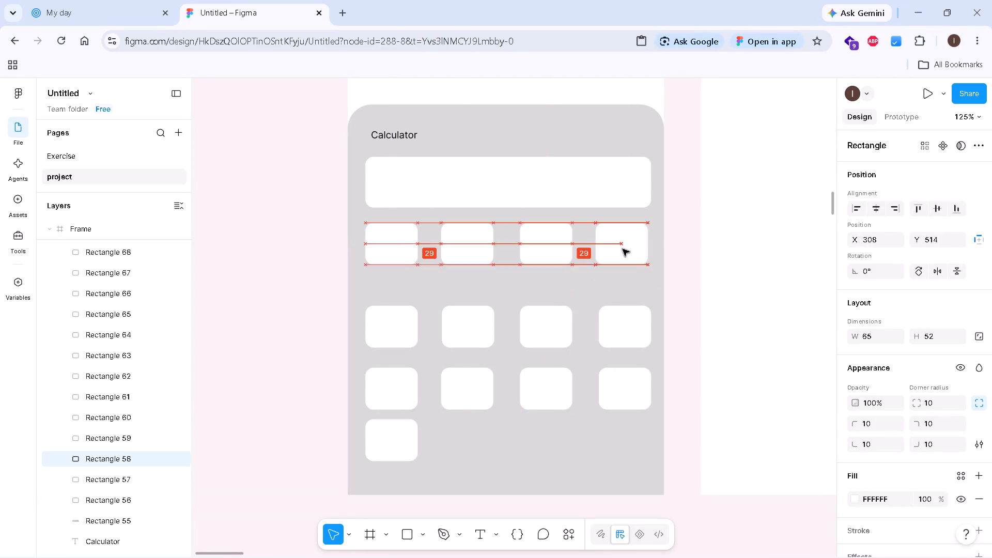
pyautogui.moveTo(623, 249); pyautogui.dragTo(625, 250)
# Lock the grey calculator background rectangle.
pyautogui.click(369, 297)
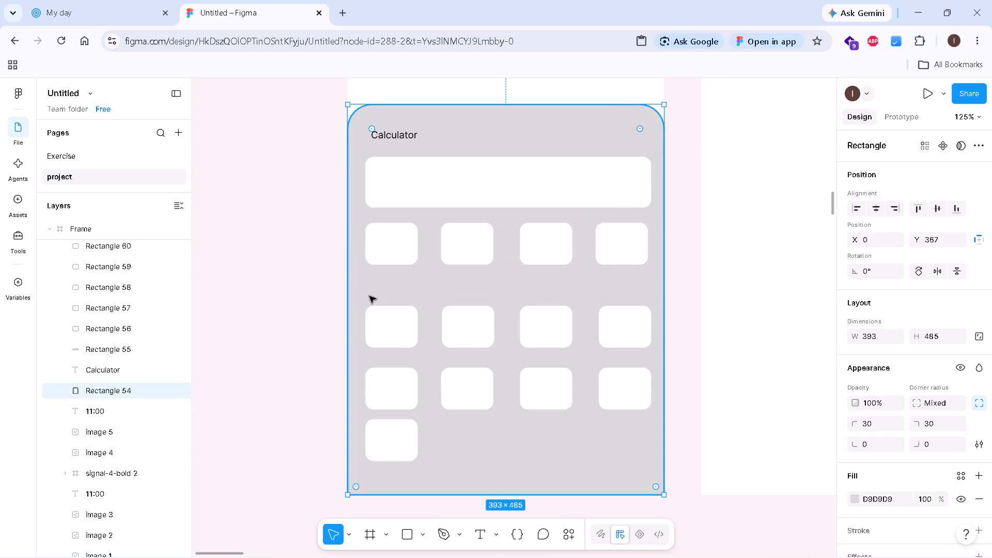
pyautogui.click(161, 389)
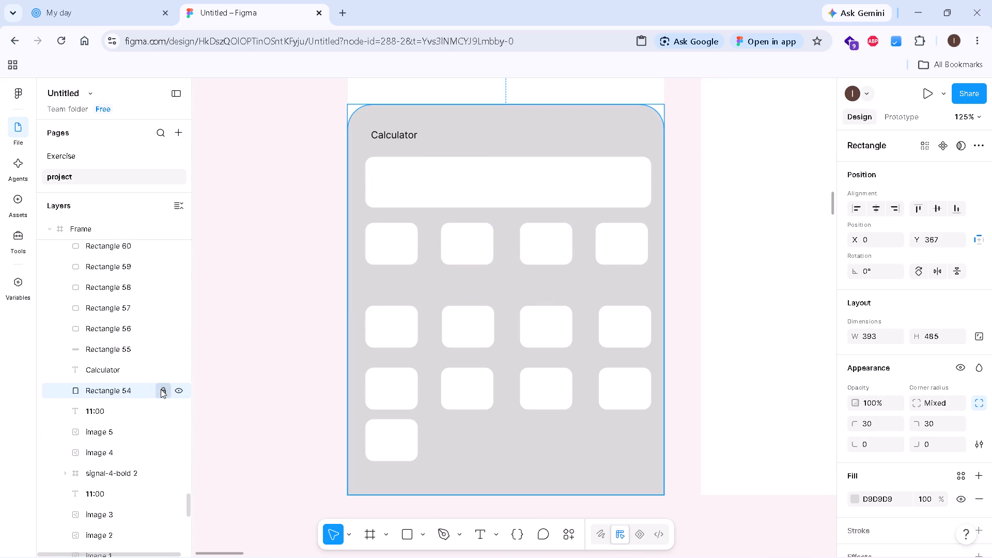
# Move the whole second button row up close beneath the first row, keeping the buttons' size and column alignment.
pyautogui.moveTo(355, 308); pyautogui.dragTo(653, 336)
pyautogui.moveTo(593, 345); pyautogui.dragTo(592, 337)
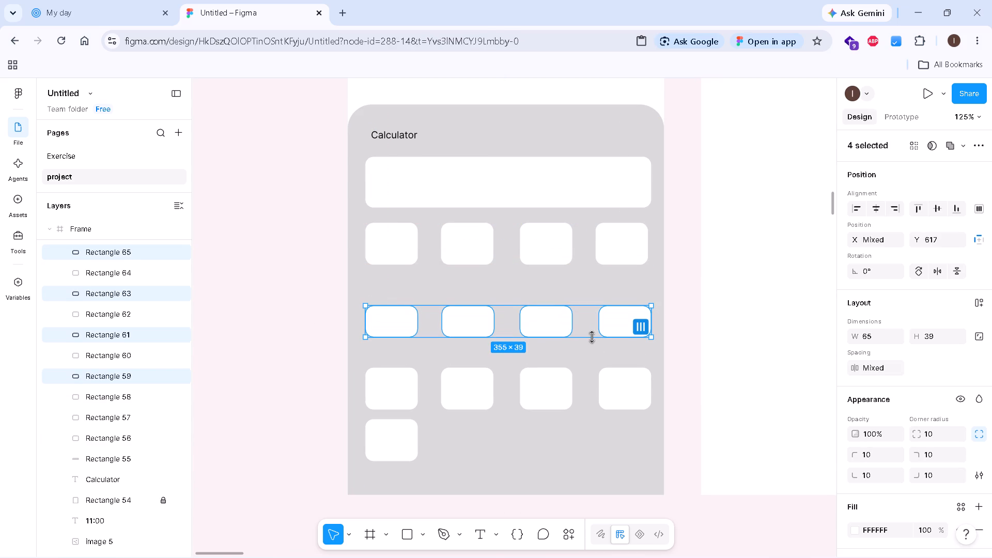
pyautogui.hotkey('ctrl', 'z')
pyautogui.moveTo(393, 323); pyautogui.dragTo(391, 295)
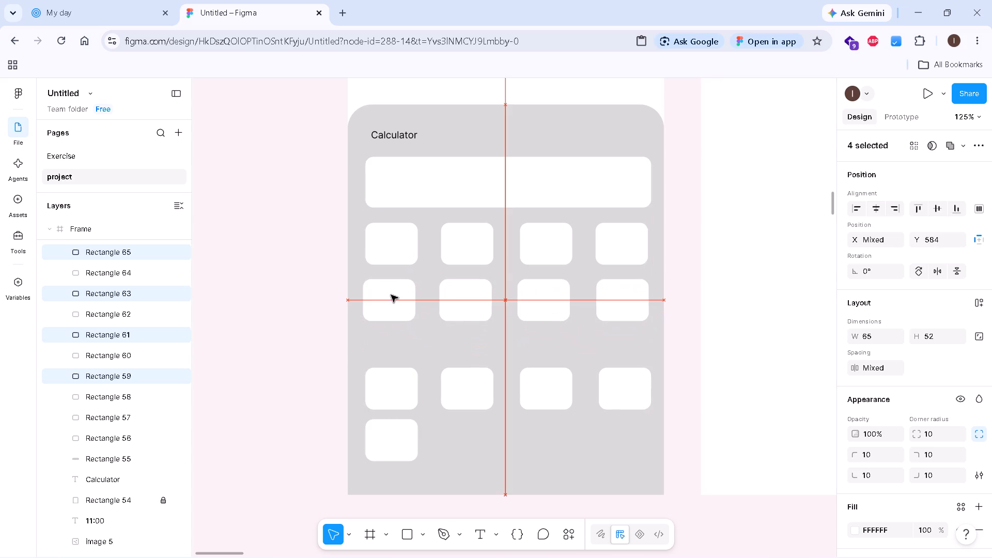
pyautogui.moveTo(391, 295); pyautogui.dragTo(394, 292)
# Move the four third-row buttons together up to Y 642, close beneath the second row.
pyautogui.click(384, 349)
pyautogui.moveTo(364, 362); pyautogui.dragTo(417, 379)
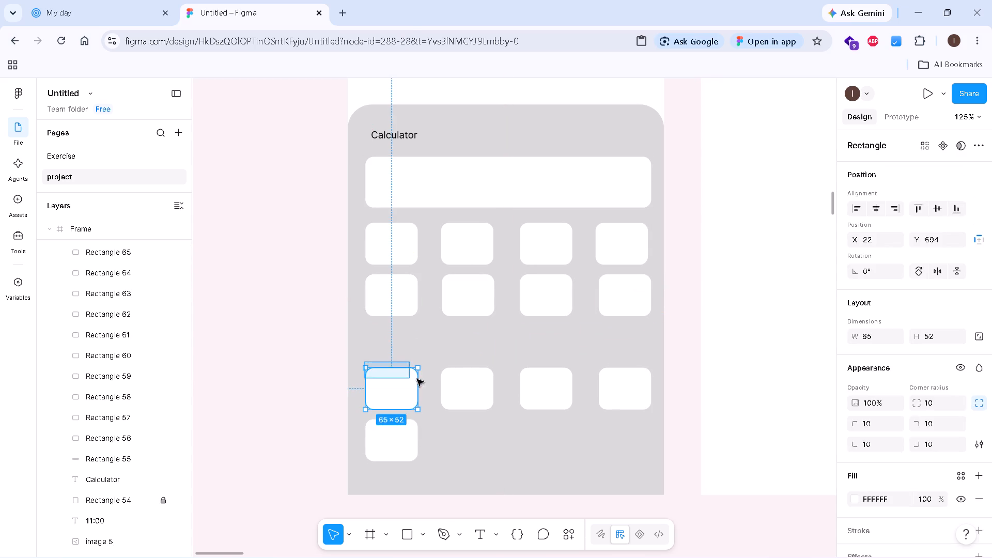
pyautogui.moveTo(417, 379); pyautogui.dragTo(630, 415)
pyautogui.moveTo(606, 405); pyautogui.dragTo(606, 366)
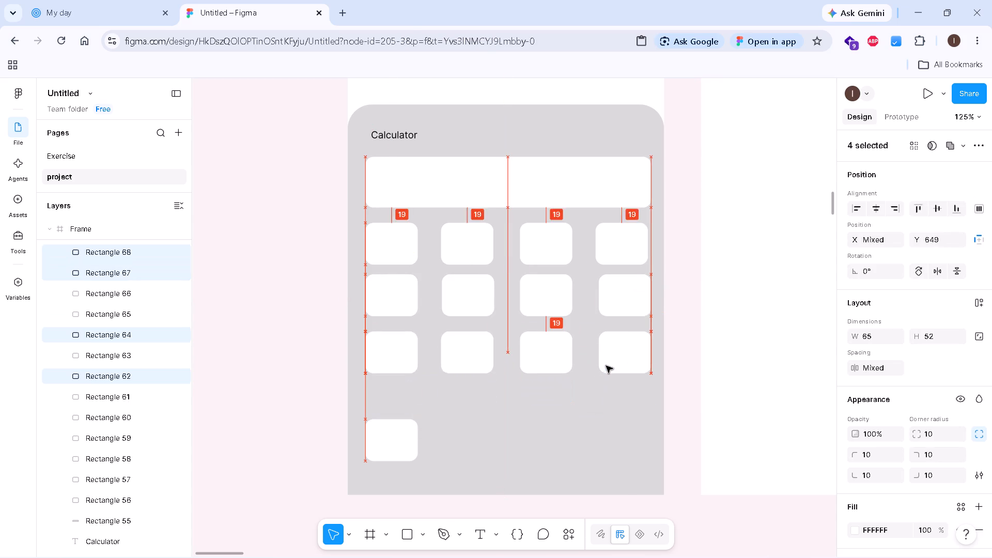
pyautogui.moveTo(606, 366); pyautogui.dragTo(606, 370)
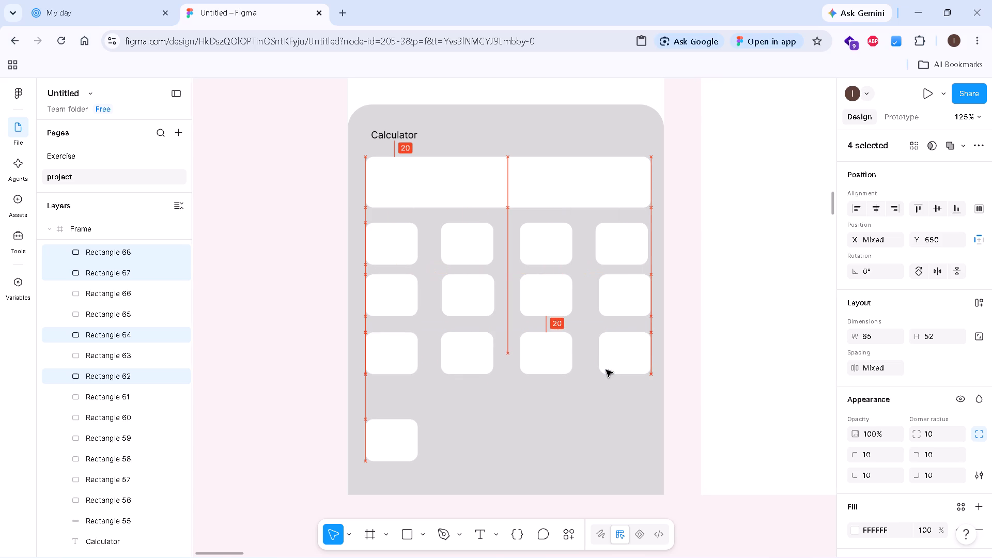
pyautogui.moveTo(606, 370); pyautogui.dragTo(606, 365)
# Delete the single button beneath the third row.
pyautogui.moveTo(398, 453); pyautogui.dragTo(401, 419)
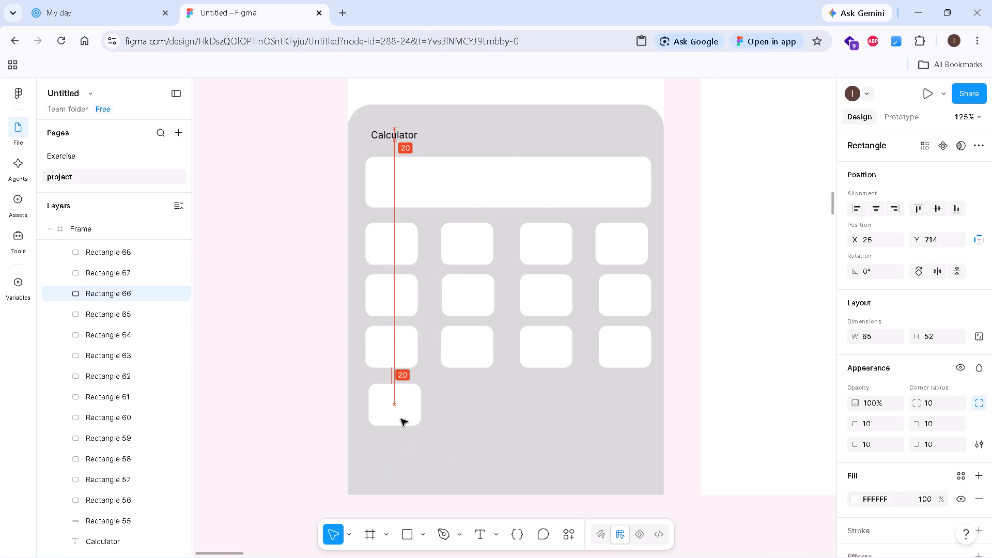
pyautogui.moveTo(401, 419); pyautogui.dragTo(386, 435)
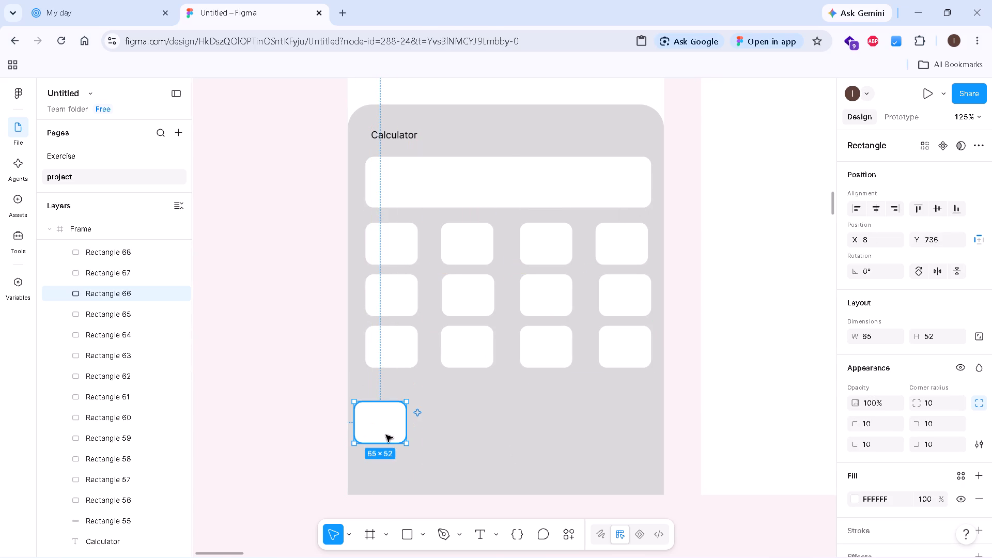
pyautogui.press('Delete')
# Copy the third row's four buttons and try to paste them beneath it on the grey panel.
pyautogui.moveTo(361, 344); pyautogui.dragTo(508, 360)
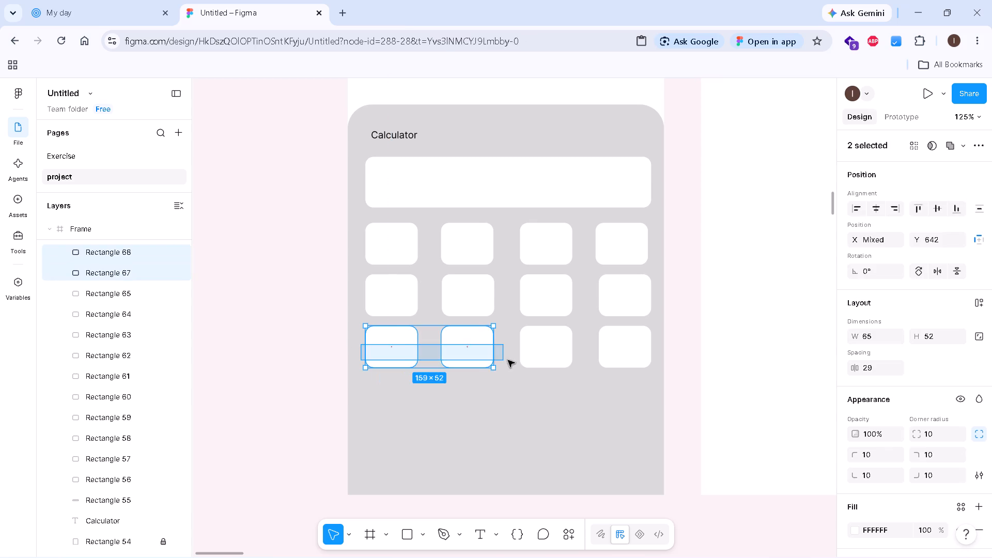
pyautogui.moveTo(508, 360); pyautogui.dragTo(629, 354)
pyautogui.rightClick(554, 352)
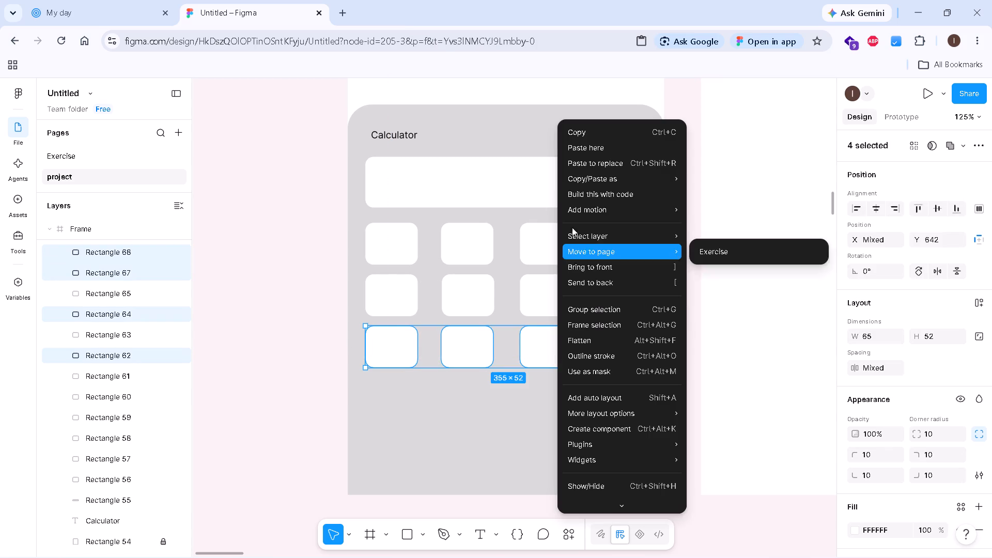
pyautogui.click(584, 134)
pyautogui.rightClick(438, 407)
pyautogui.click(486, 157)
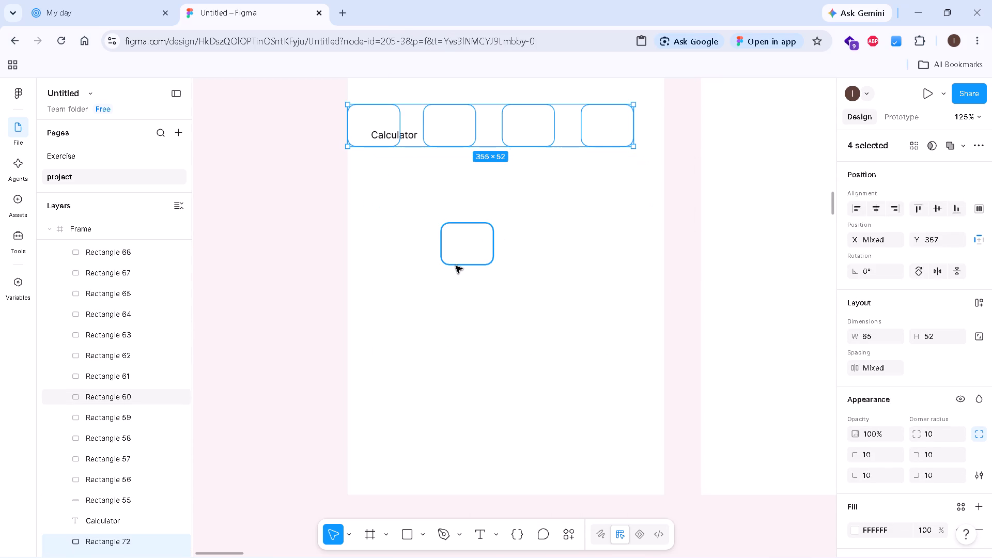
# Reload the design file in the browser.
pyautogui.keyDown('ctrl'); pyautogui.scroll(-6, 456, 266); pyautogui.keyUp('ctrl')
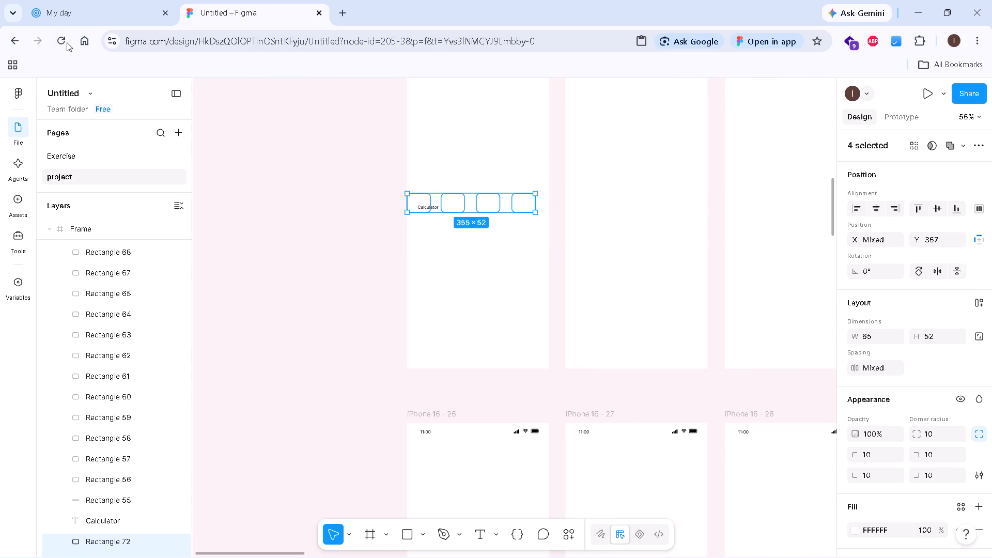
pyautogui.click(61, 41)
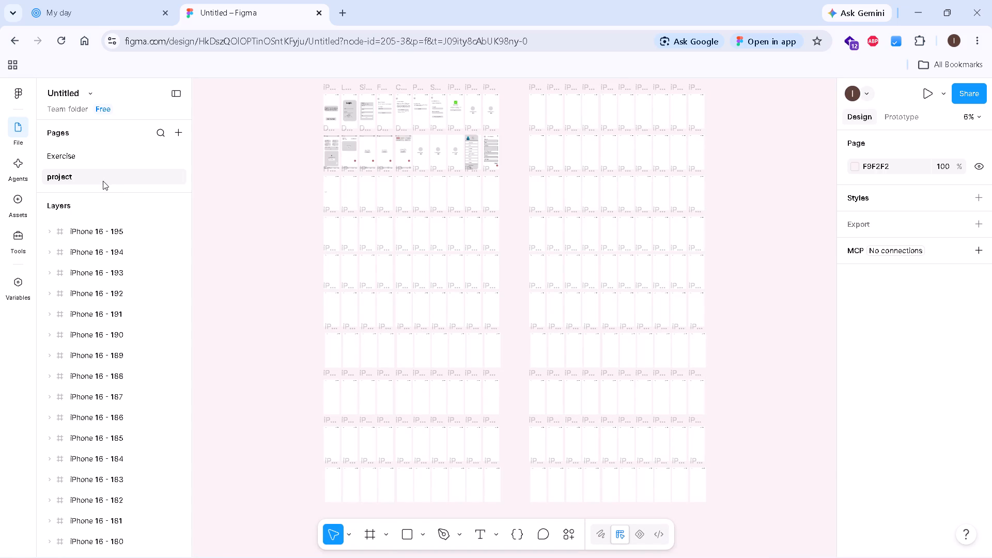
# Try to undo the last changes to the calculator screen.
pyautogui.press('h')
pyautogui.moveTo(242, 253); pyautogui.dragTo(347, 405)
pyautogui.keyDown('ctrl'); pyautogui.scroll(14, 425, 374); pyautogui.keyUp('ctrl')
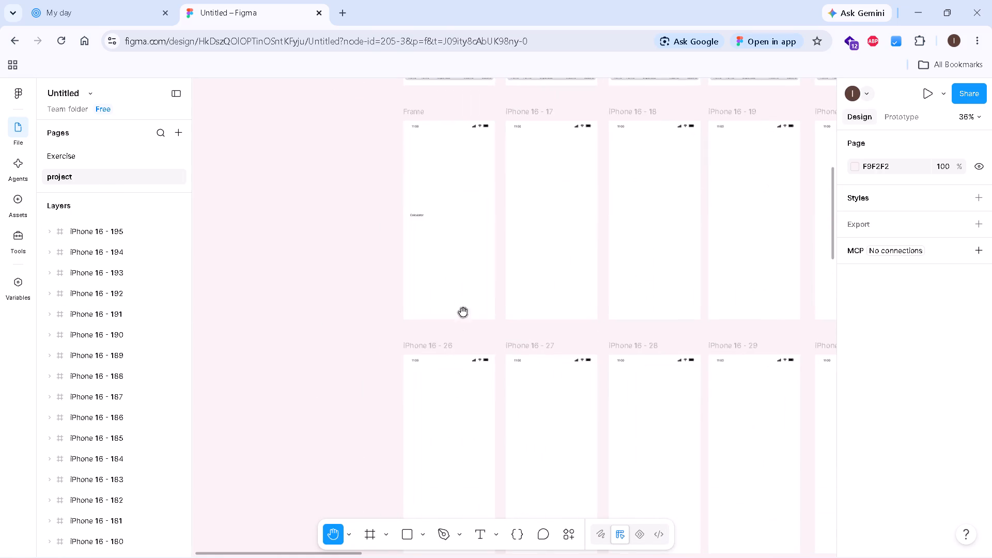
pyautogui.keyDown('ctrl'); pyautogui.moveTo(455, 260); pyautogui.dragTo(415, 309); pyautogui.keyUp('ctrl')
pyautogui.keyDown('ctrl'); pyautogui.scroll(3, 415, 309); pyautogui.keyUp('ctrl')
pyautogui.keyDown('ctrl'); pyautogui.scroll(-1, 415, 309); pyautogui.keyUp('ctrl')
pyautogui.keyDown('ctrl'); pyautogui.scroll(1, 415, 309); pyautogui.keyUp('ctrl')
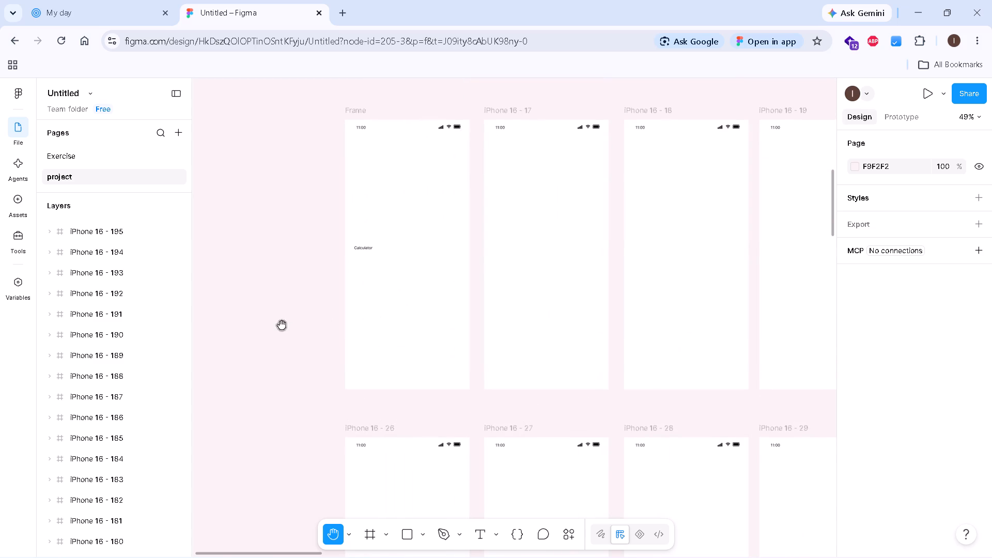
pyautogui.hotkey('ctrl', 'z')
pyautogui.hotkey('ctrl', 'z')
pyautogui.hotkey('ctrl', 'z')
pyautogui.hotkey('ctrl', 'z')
# Examine the layers of the calculator screen's Frame to find its missing grey background panel.
pyautogui.keyDown('ctrl'); pyautogui.moveTo(377, 253); pyautogui.dragTo(381, 304); pyautogui.keyUp('ctrl')
pyautogui.keyDown('ctrl'); pyautogui.scroll(6, 379, 382); pyautogui.keyUp('ctrl')
pyautogui.keyDown('ctrl'); pyautogui.scroll(-1, 381, 374); pyautogui.keyUp('ctrl')
pyautogui.keyDown('ctrl'); pyautogui.scroll(1, 381, 374); pyautogui.keyUp('ctrl')
pyautogui.keyDown('ctrl'); pyautogui.scroll(-6, 381, 374); pyautogui.keyUp('ctrl')
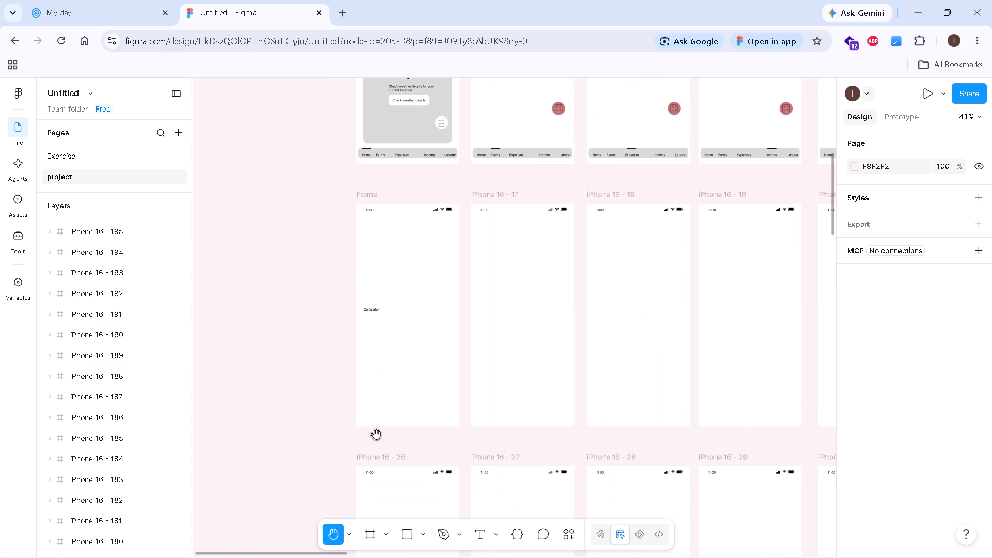
pyautogui.press('v')
pyautogui.scroll(-4, 131, 421)
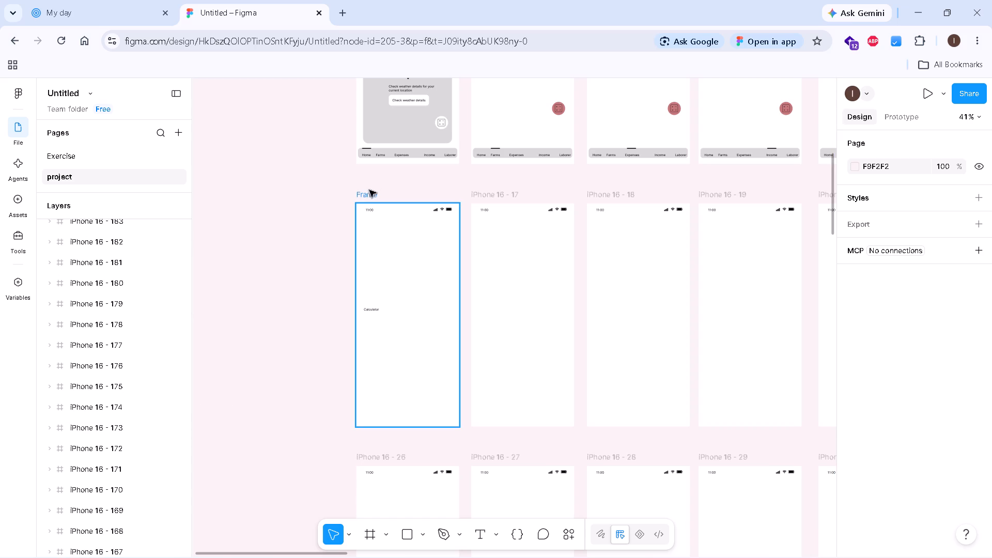
pyautogui.click(368, 192)
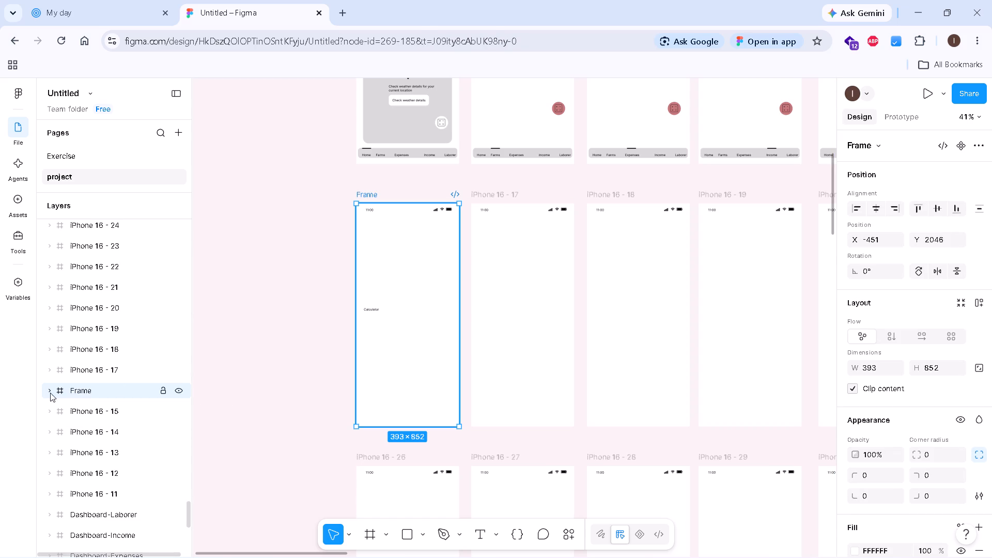
pyautogui.click(47, 389)
pyautogui.scroll(-2, 103, 416)
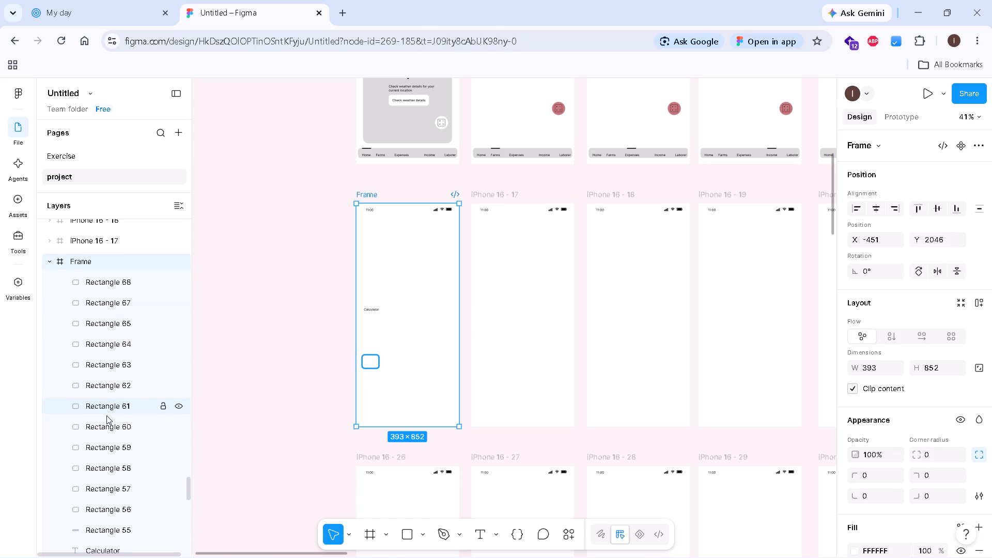
pyautogui.click(366, 277)
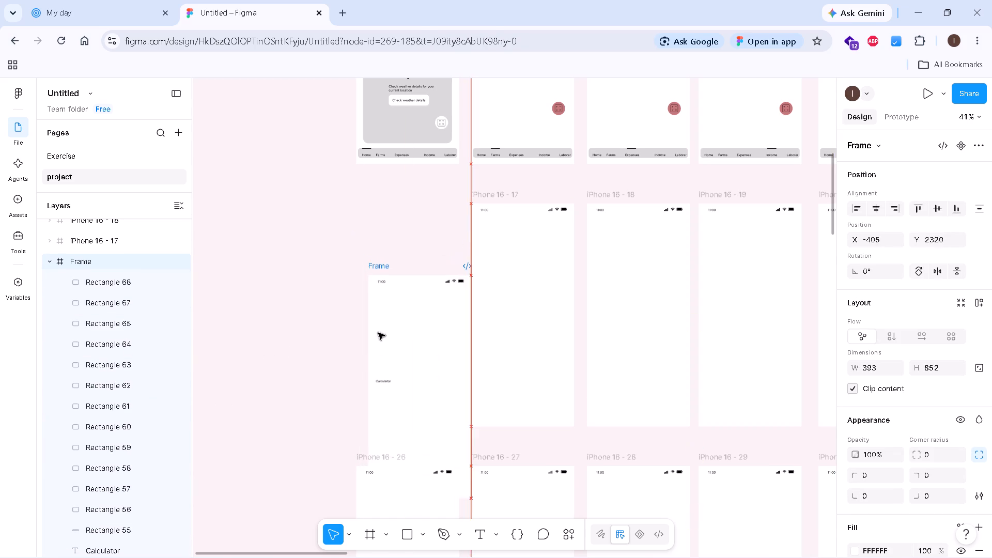
pyautogui.click(125, 381)
pyautogui.click(271, 379)
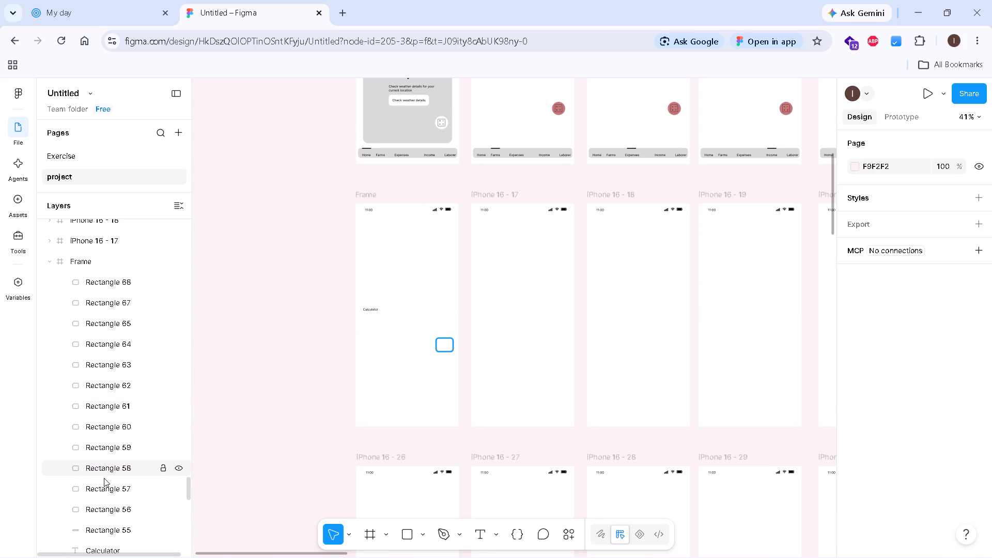
pyautogui.scroll(-2, 107, 467)
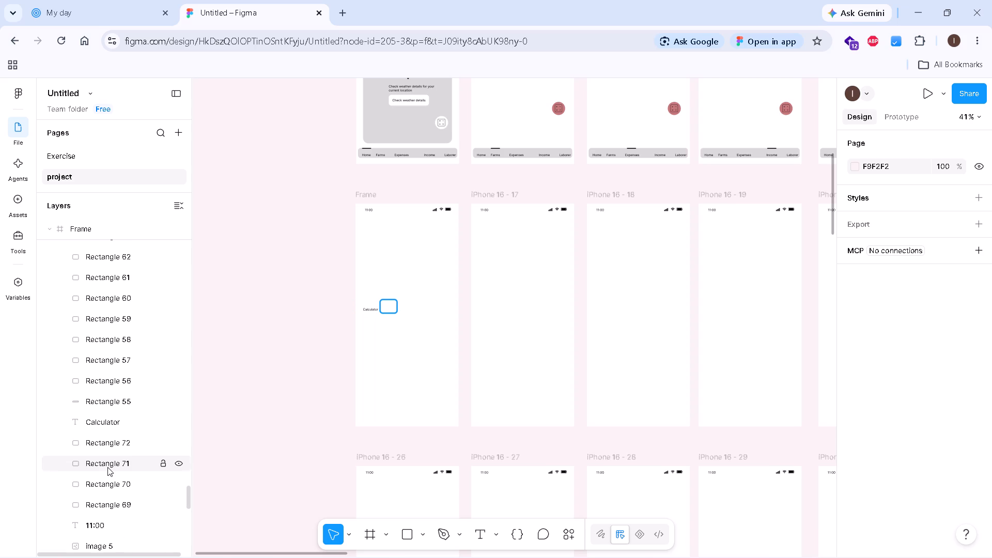
pyautogui.scroll(-2, 141, 501)
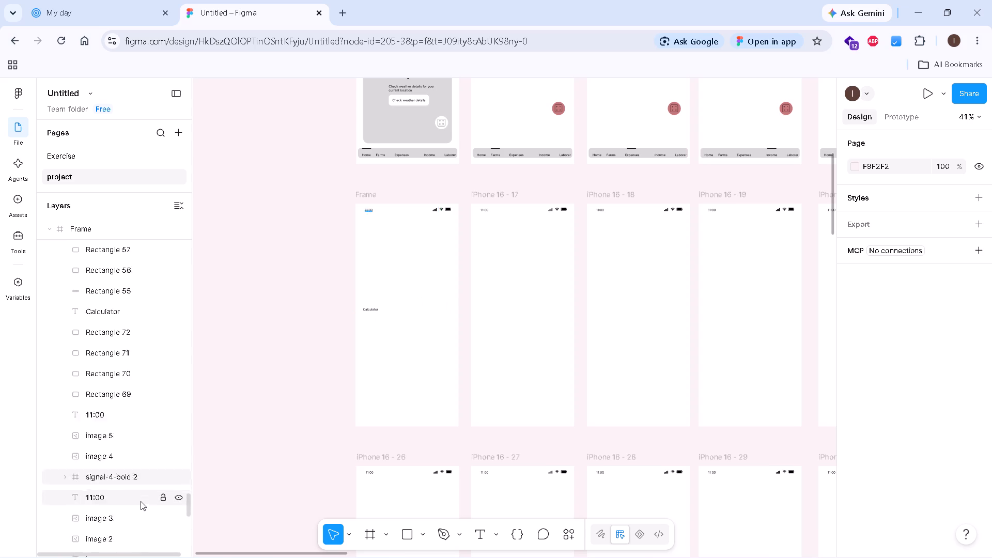
pyautogui.scroll(-1, 141, 501)
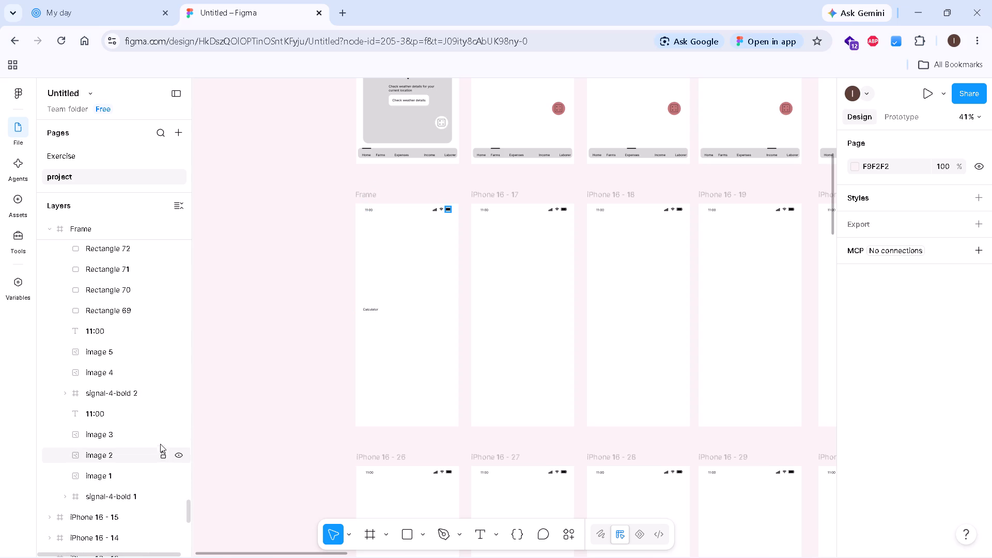
pyautogui.scroll(4, 156, 432)
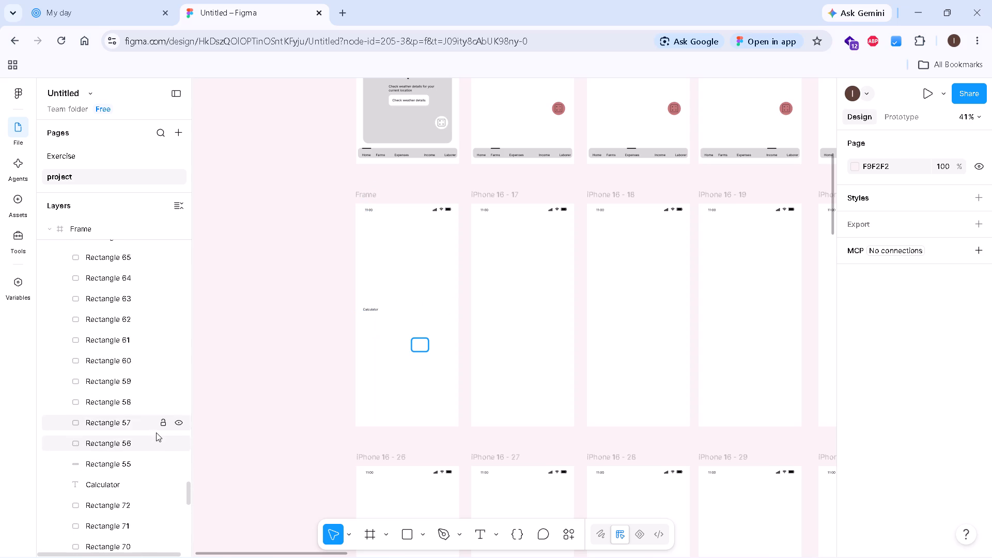
pyautogui.scroll(2, 156, 432)
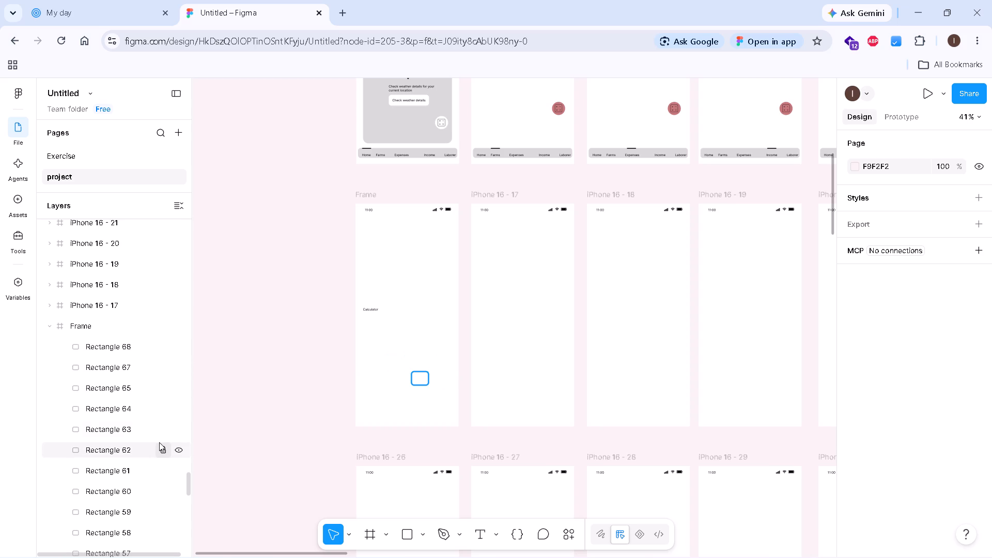
pyautogui.scroll(-1, 164, 489)
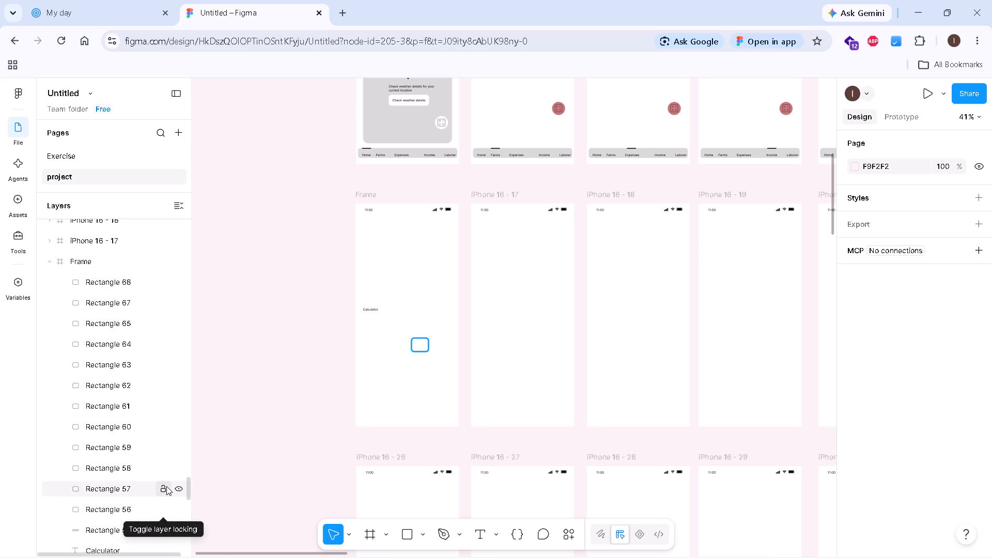
pyautogui.scroll(-1, 166, 485)
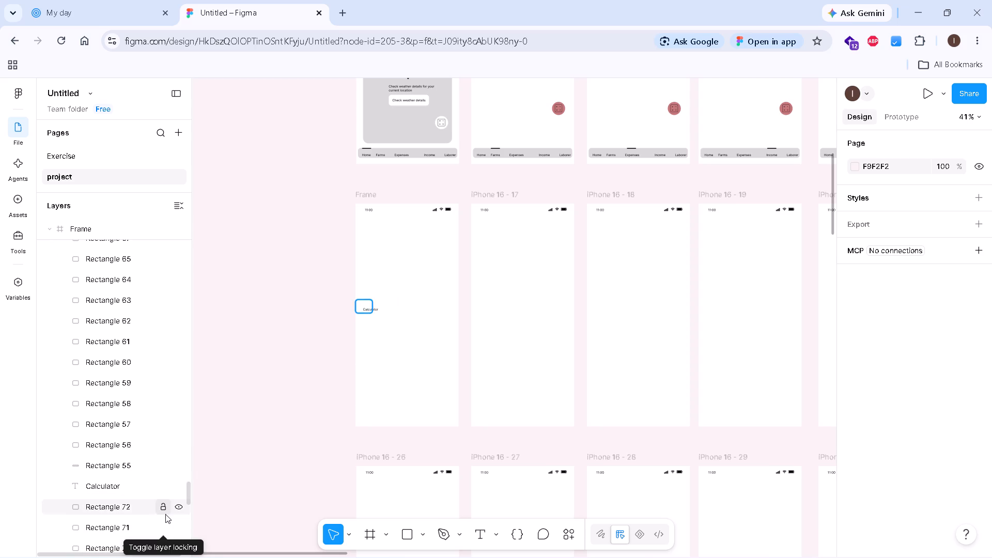
pyautogui.scroll(-2, 165, 514)
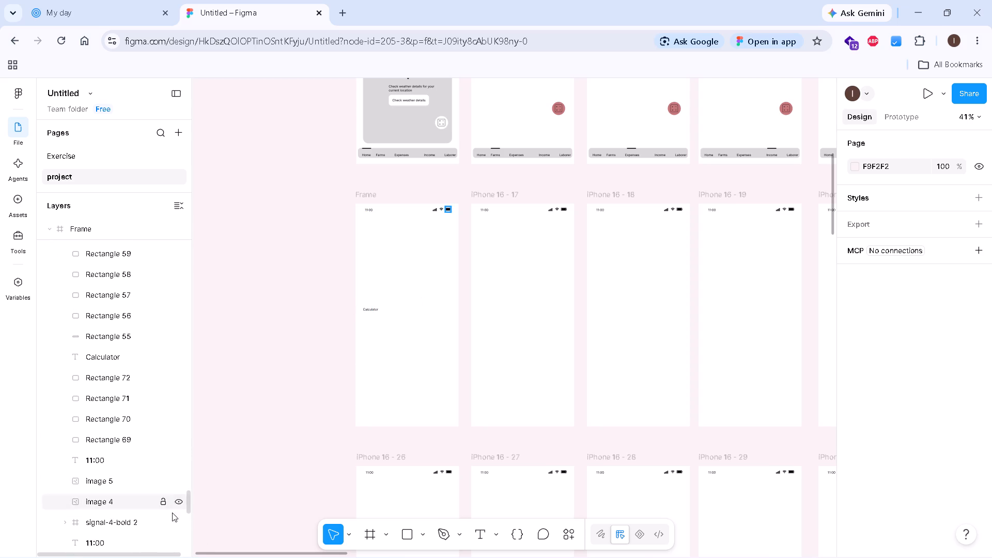
pyautogui.scroll(-1, 168, 514)
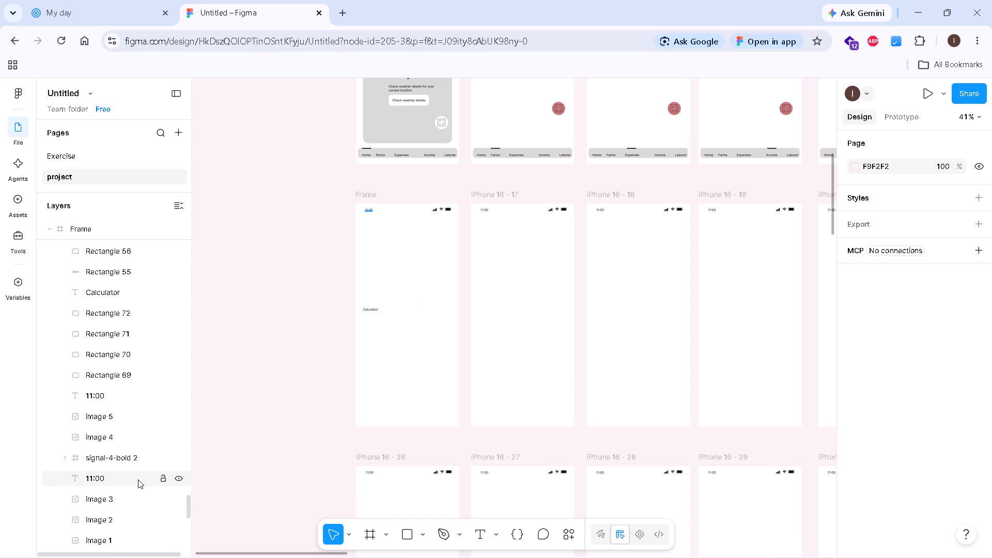
pyautogui.scroll(-1, 150, 492)
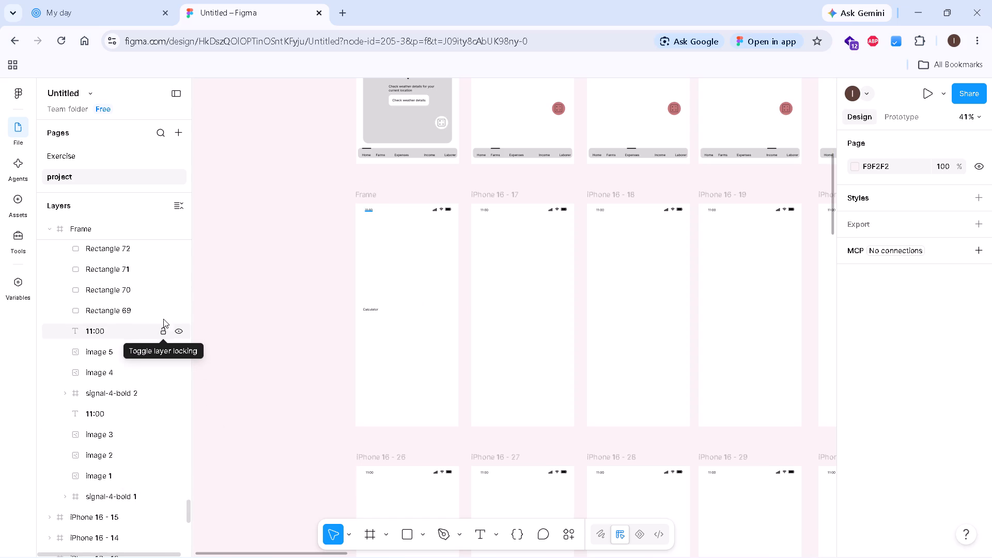
pyautogui.click(271, 317)
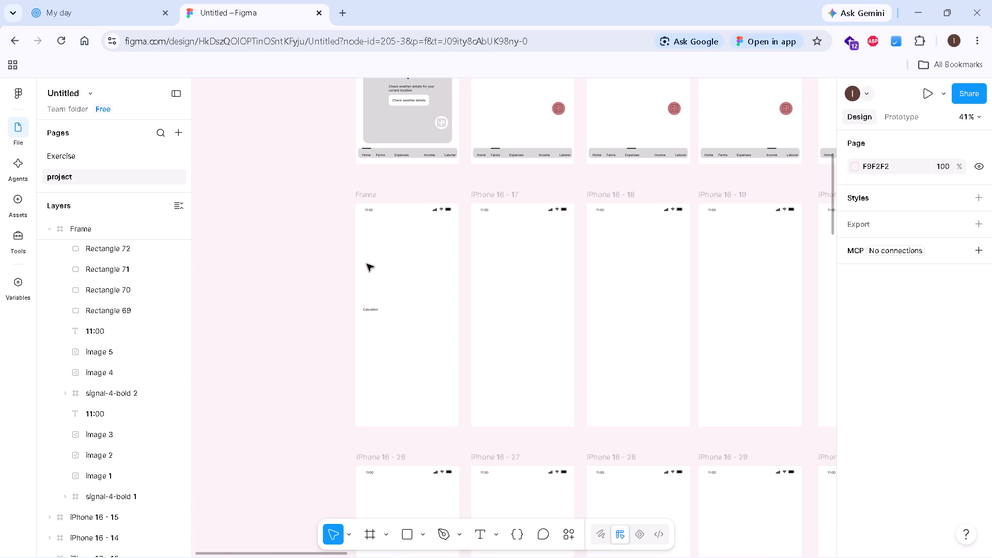
# Draw a grey rectangle about 390 × 485 across the lower part of the calculator frame.
pyautogui.click(406, 538)
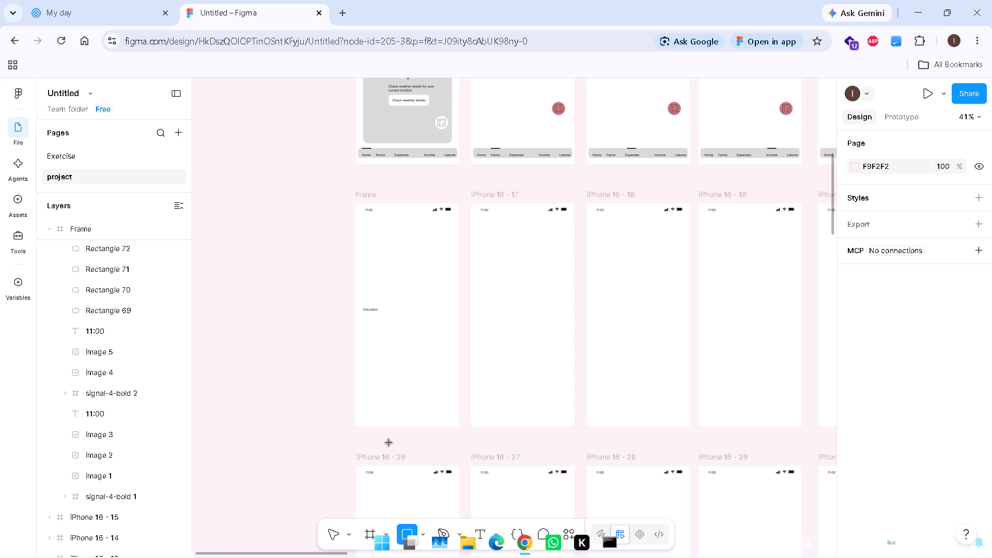
pyautogui.moveTo(357, 423); pyautogui.dragTo(365, 300)
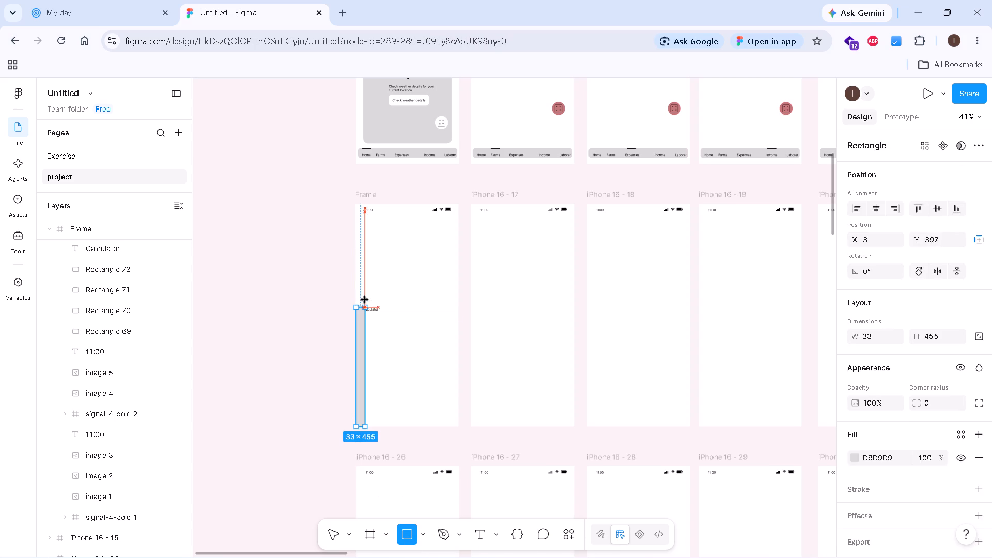
pyautogui.moveTo(365, 300); pyautogui.dragTo(458, 303)
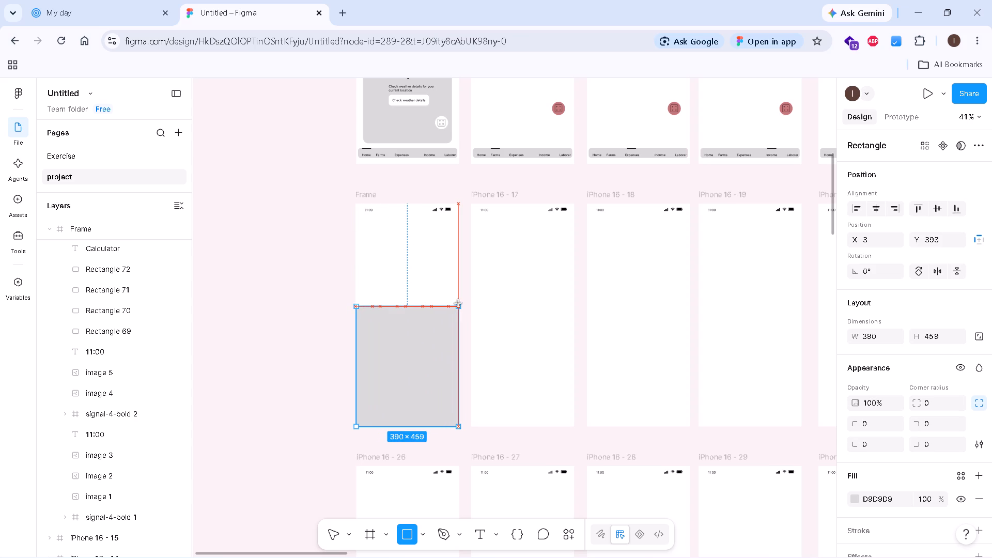
pyautogui.moveTo(458, 303); pyautogui.dragTo(457, 298)
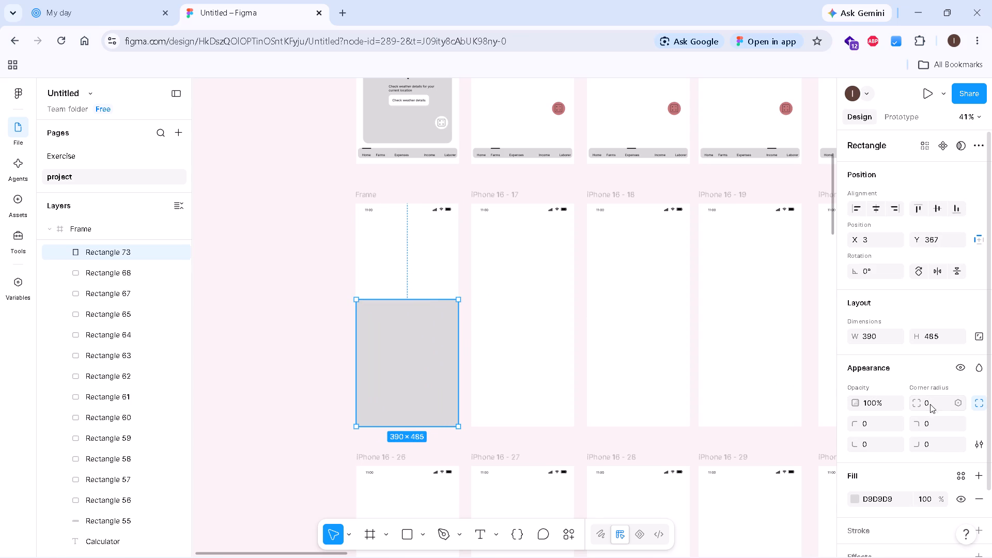
# Round the new grey panel's two upper corners to a radius of 30.
pyautogui.click(887, 420)
pyautogui.write('30')
pyautogui.click(927, 426)
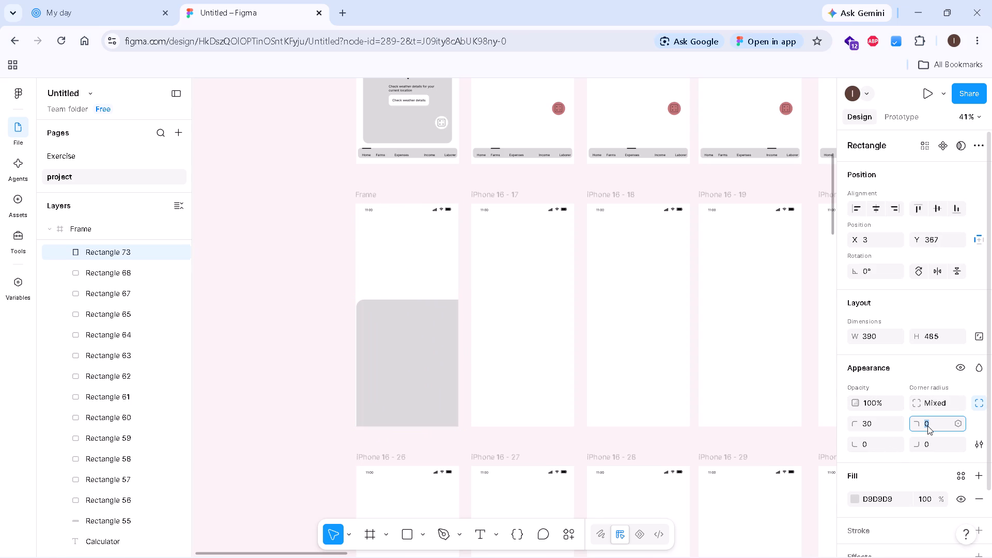
pyautogui.write('30')
pyautogui.press('Return')
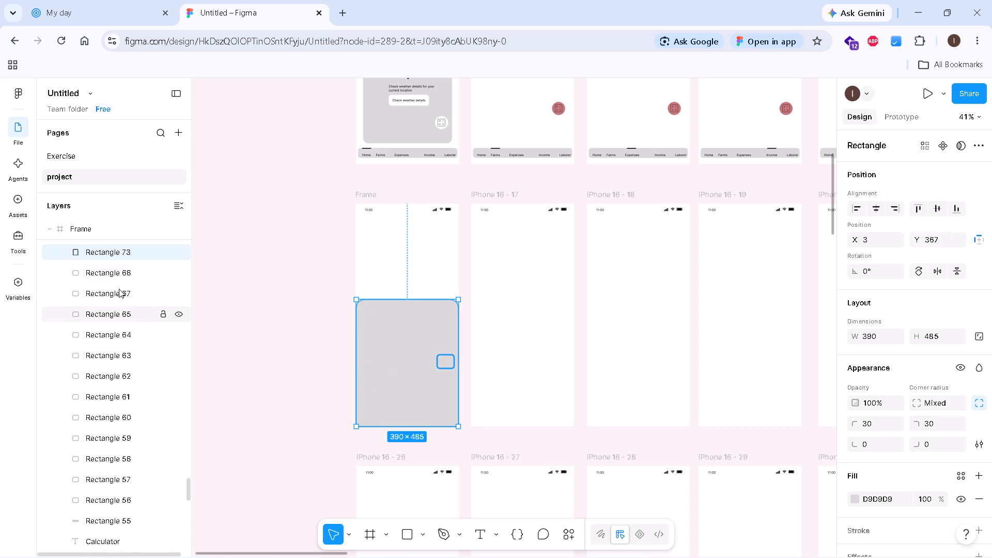
# Reorder the grey panel's layer beneath all the calculator rectangles, directly above the 11:00 text layer.
pyautogui.scroll(1, 107, 255)
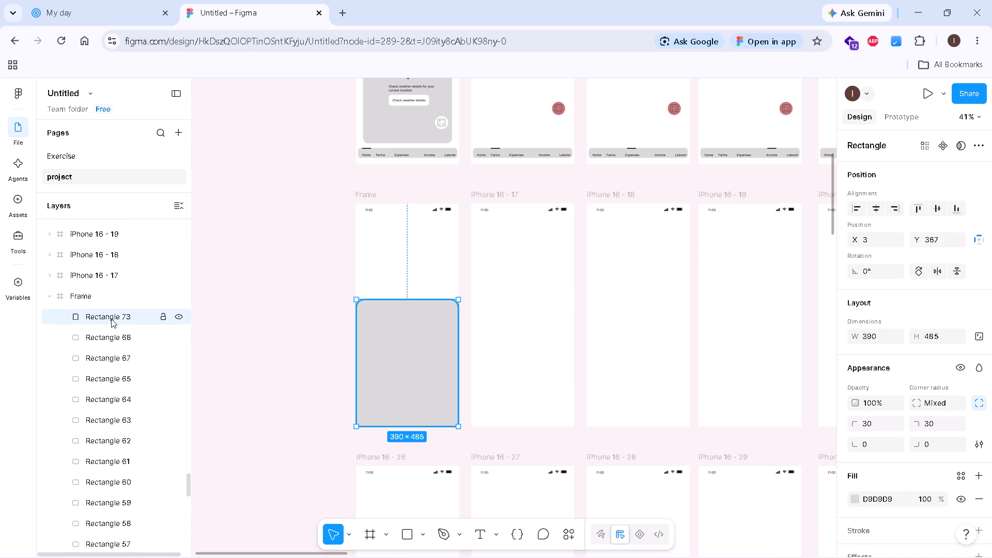
pyautogui.moveTo(111, 319); pyautogui.dragTo(117, 479)
pyautogui.scroll(-2, 117, 477)
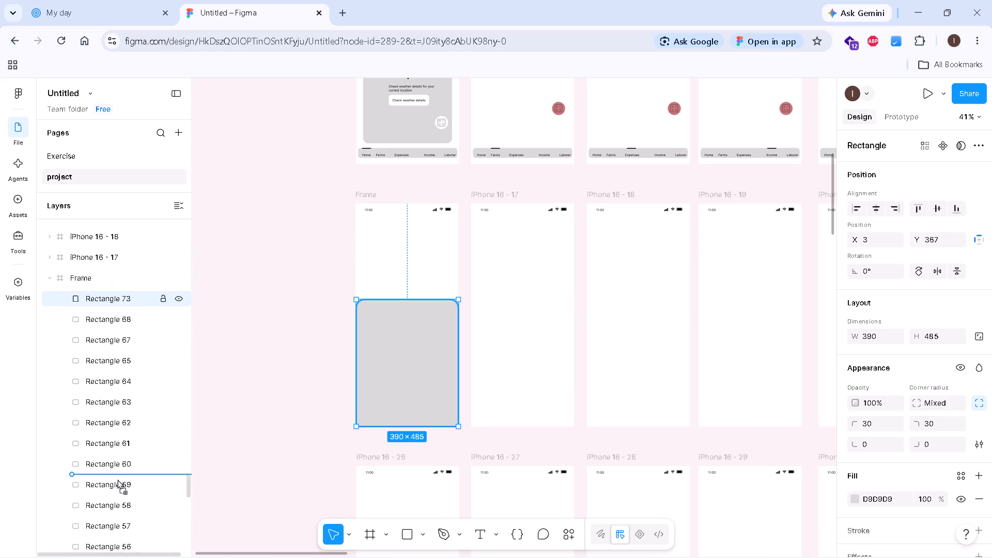
pyautogui.moveTo(117, 479); pyautogui.dragTo(129, 461)
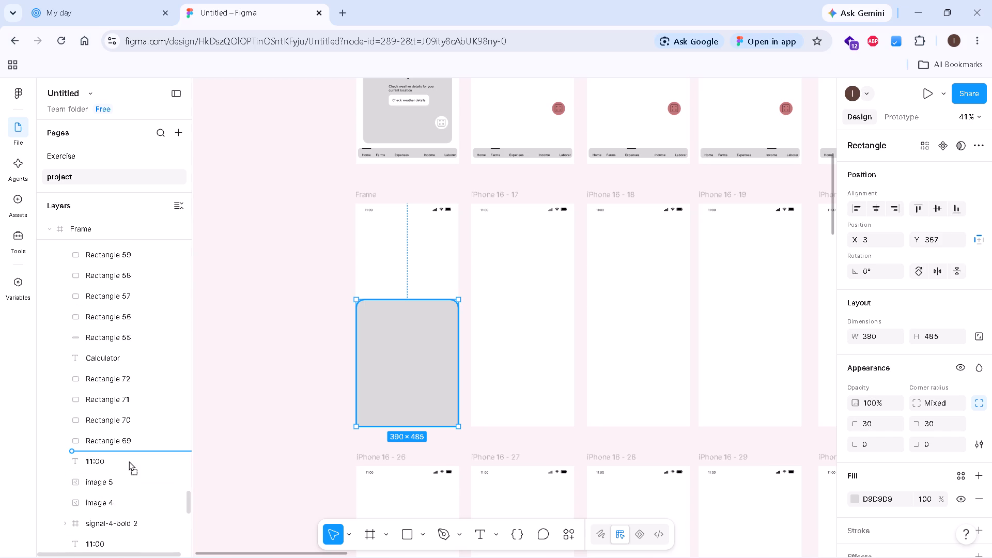
pyautogui.moveTo(129, 461); pyautogui.dragTo(128, 453)
pyautogui.click(128, 453)
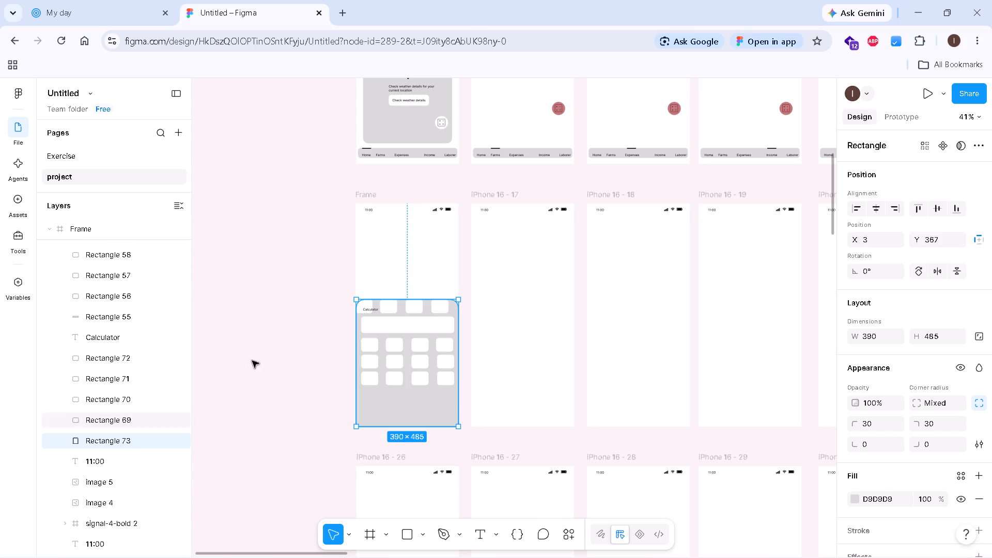
pyautogui.doubleClick(260, 355)
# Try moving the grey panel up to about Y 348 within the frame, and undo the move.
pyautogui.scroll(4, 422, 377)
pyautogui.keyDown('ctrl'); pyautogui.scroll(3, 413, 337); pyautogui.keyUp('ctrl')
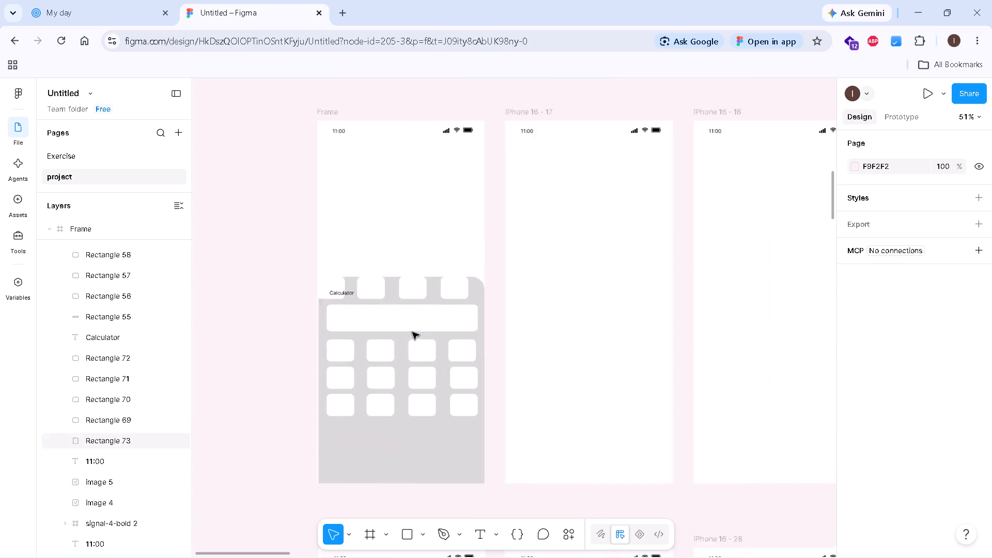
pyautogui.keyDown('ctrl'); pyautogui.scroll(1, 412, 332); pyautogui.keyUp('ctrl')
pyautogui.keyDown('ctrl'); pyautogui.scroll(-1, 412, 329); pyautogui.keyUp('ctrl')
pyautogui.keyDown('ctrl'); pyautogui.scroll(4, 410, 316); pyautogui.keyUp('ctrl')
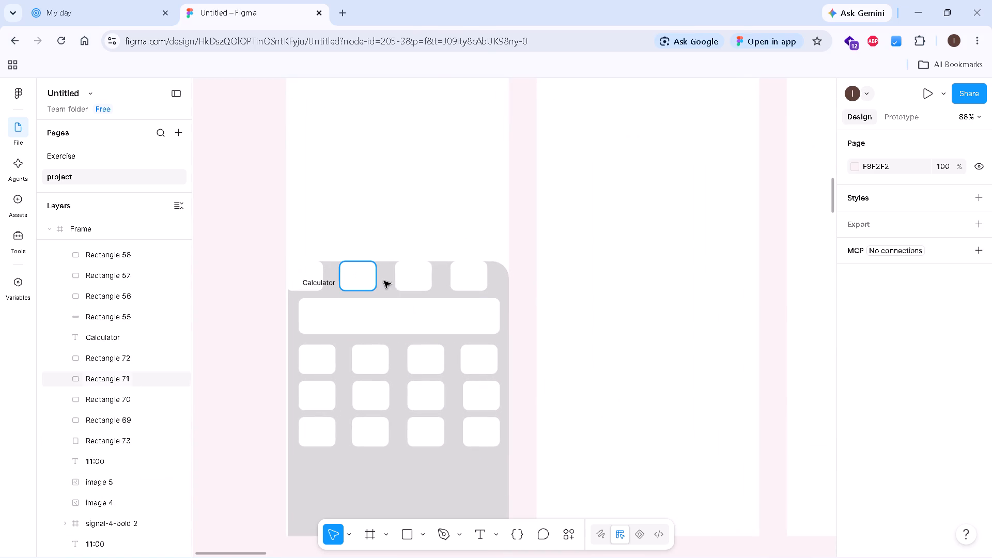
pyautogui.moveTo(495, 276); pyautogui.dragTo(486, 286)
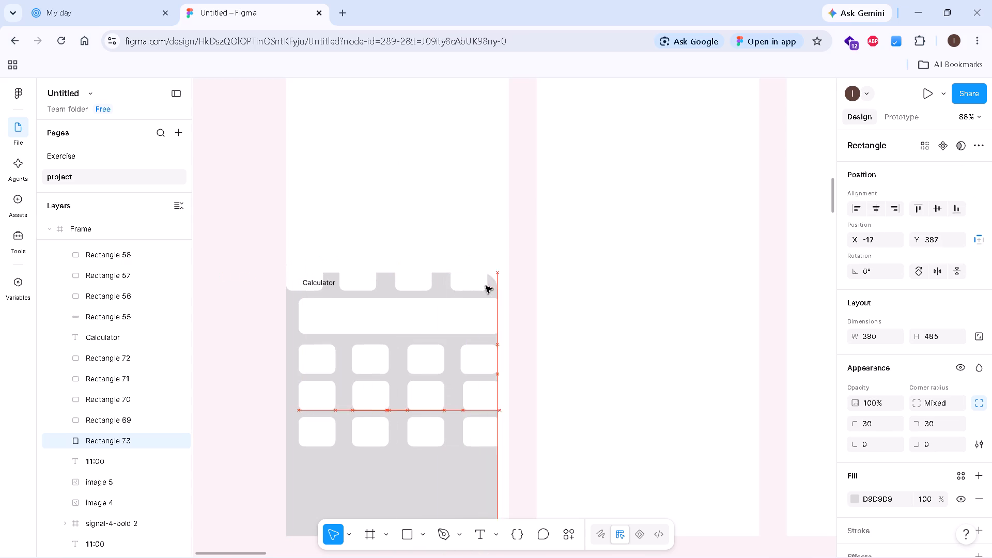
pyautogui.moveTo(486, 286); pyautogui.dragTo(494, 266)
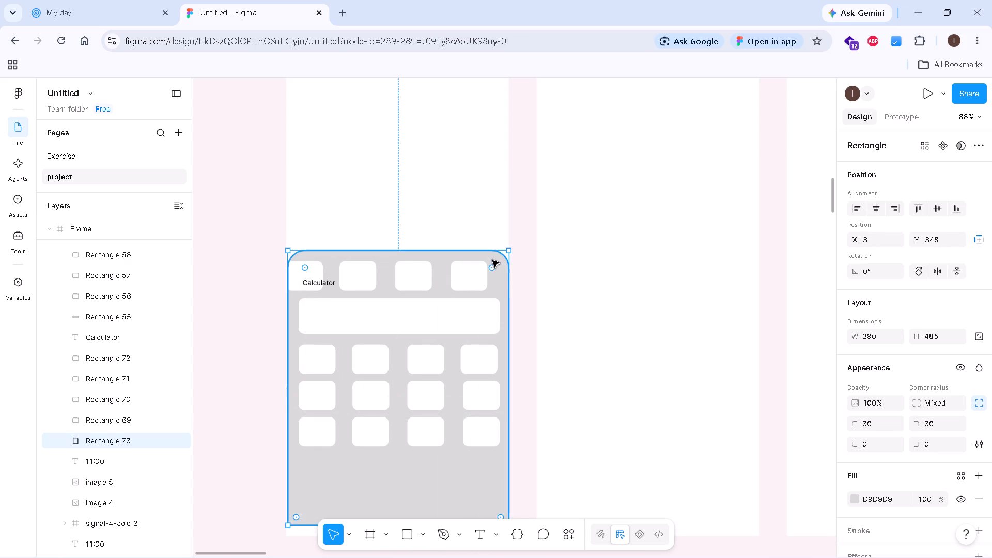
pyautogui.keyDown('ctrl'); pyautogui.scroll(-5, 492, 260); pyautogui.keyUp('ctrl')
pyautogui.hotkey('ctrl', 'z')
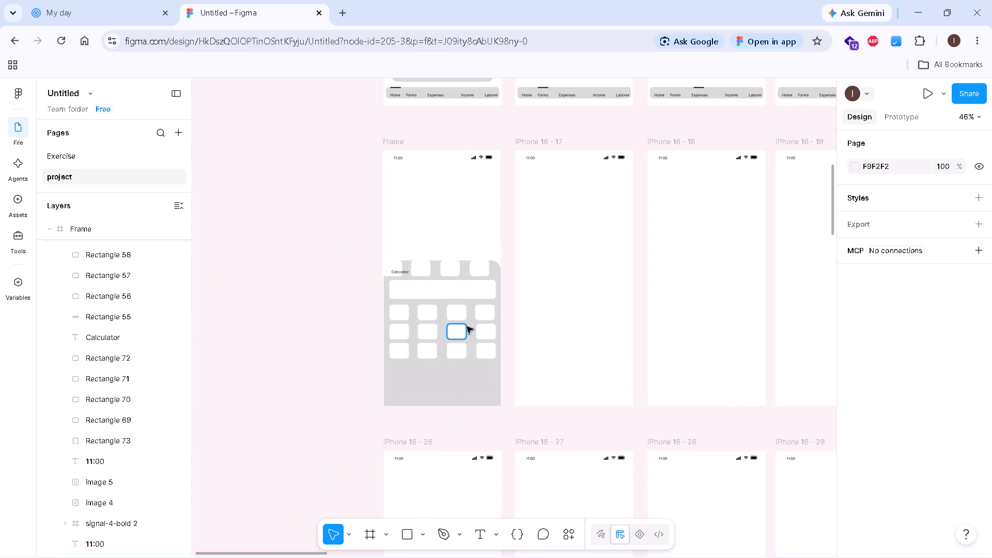
# Extend the grey panel's upper edge upward to about Y 320, making it about 532 high.
pyautogui.click(451, 382)
pyautogui.moveTo(436, 263); pyautogui.dragTo(437, 256)
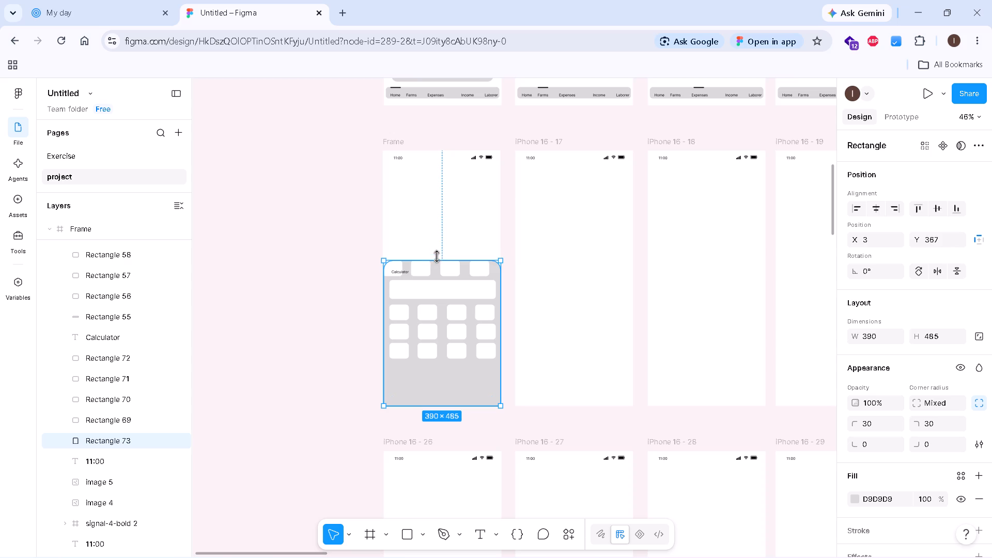
pyautogui.moveTo(437, 256); pyautogui.dragTo(438, 246)
pyautogui.keyDown('ctrl'); pyautogui.scroll(-1, 438, 262); pyautogui.keyUp('ctrl')
pyautogui.keyDown('ctrl'); pyautogui.scroll(7, 438, 262); pyautogui.keyUp('ctrl')
pyautogui.keyDown('ctrl'); pyautogui.scroll(-1, 439, 270); pyautogui.keyUp('ctrl')
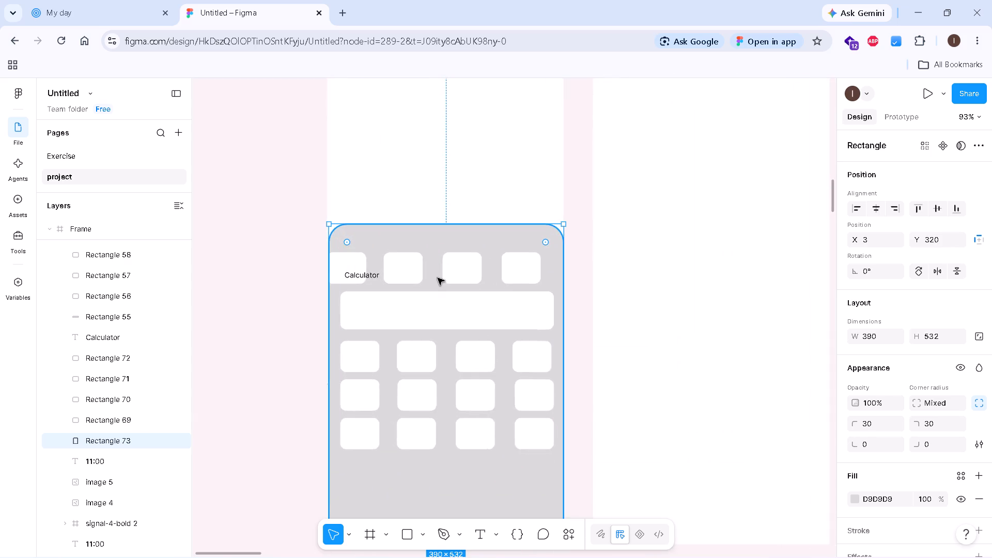
pyautogui.keyDown('ctrl'); pyautogui.scroll(3, 438, 279); pyautogui.keyUp('ctrl')
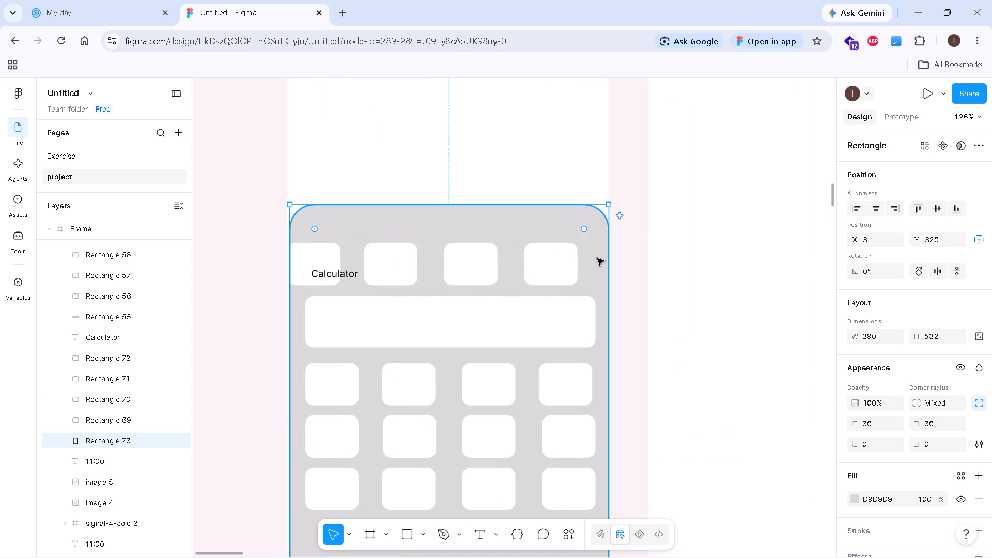
# Lock the grey calculator panel's layer, Rectangle 73.
pyautogui.click(597, 258)
pyautogui.click(595, 258)
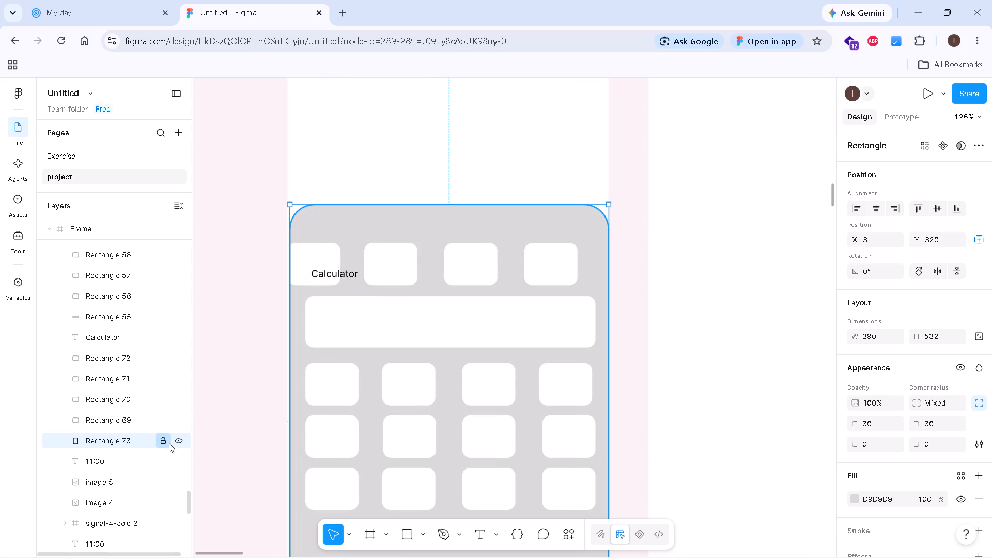
pyautogui.click(164, 439)
pyautogui.click(588, 263)
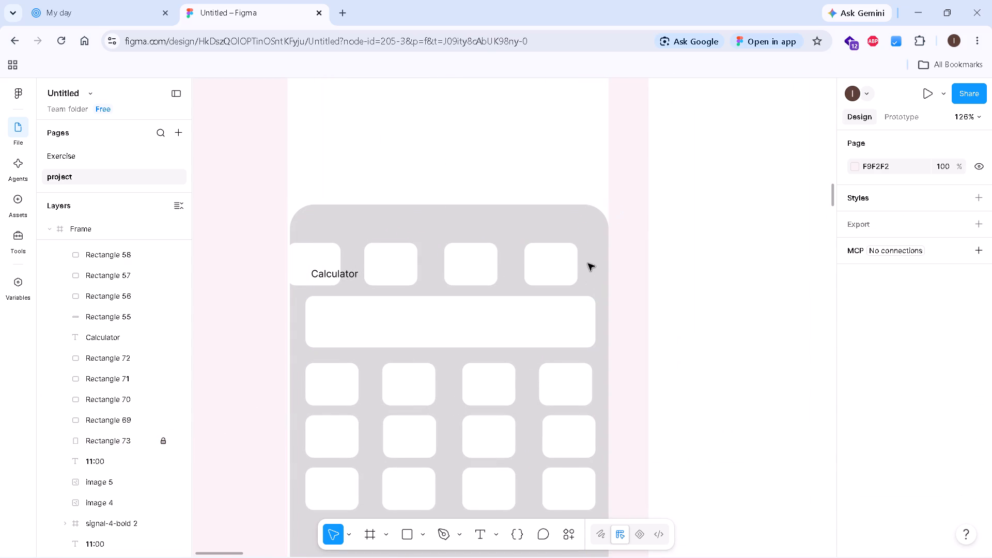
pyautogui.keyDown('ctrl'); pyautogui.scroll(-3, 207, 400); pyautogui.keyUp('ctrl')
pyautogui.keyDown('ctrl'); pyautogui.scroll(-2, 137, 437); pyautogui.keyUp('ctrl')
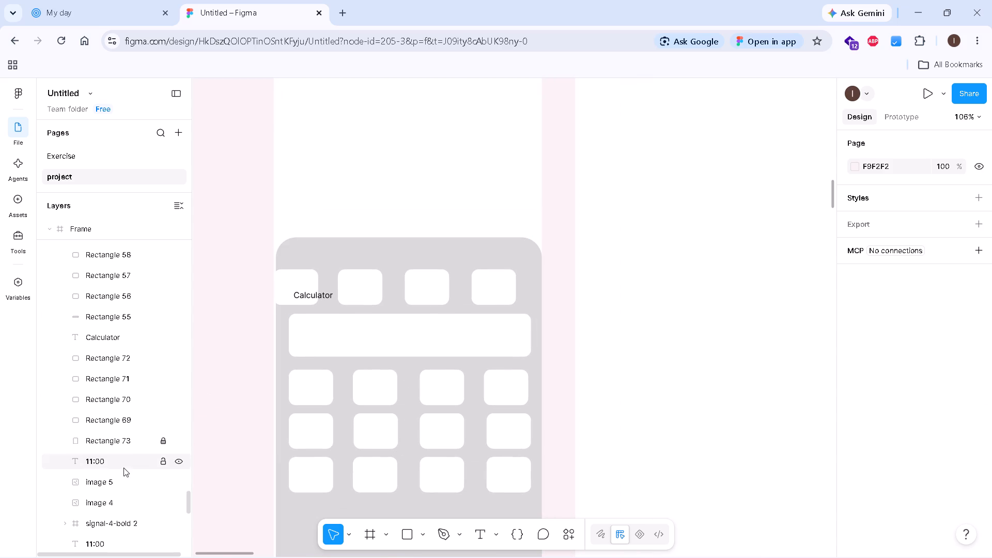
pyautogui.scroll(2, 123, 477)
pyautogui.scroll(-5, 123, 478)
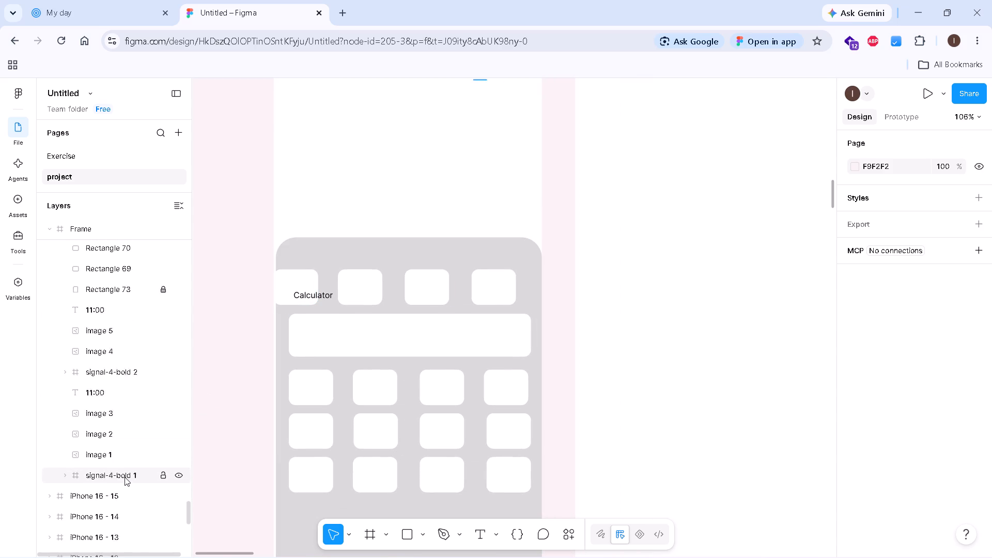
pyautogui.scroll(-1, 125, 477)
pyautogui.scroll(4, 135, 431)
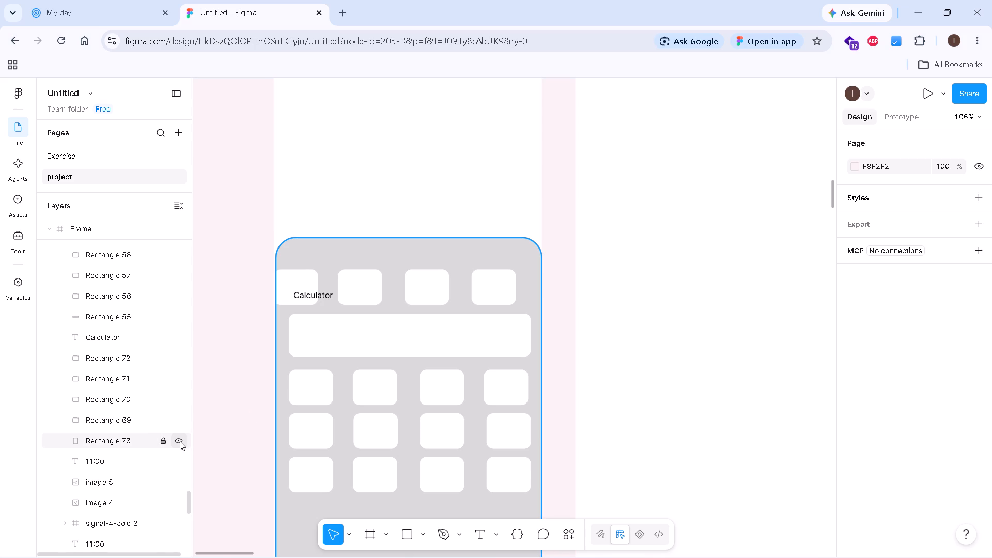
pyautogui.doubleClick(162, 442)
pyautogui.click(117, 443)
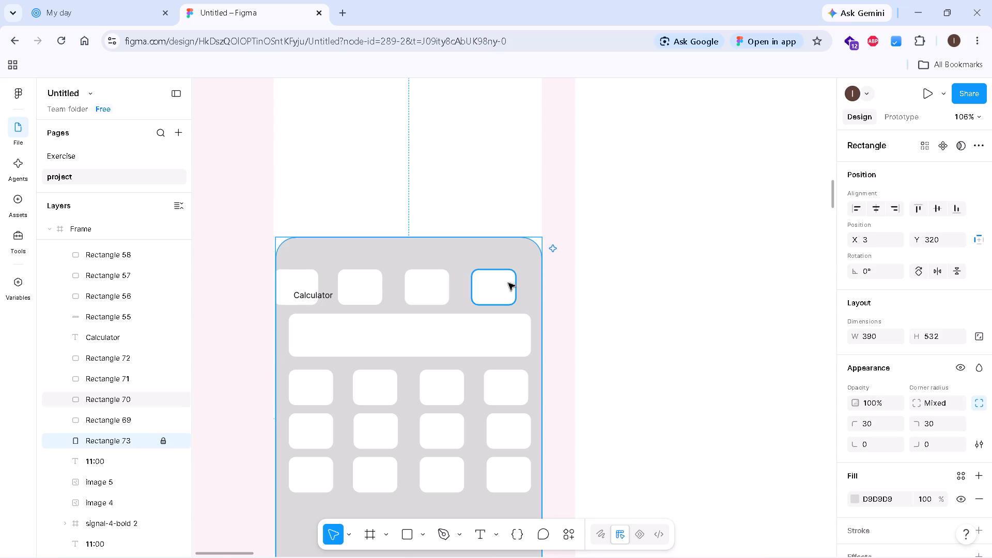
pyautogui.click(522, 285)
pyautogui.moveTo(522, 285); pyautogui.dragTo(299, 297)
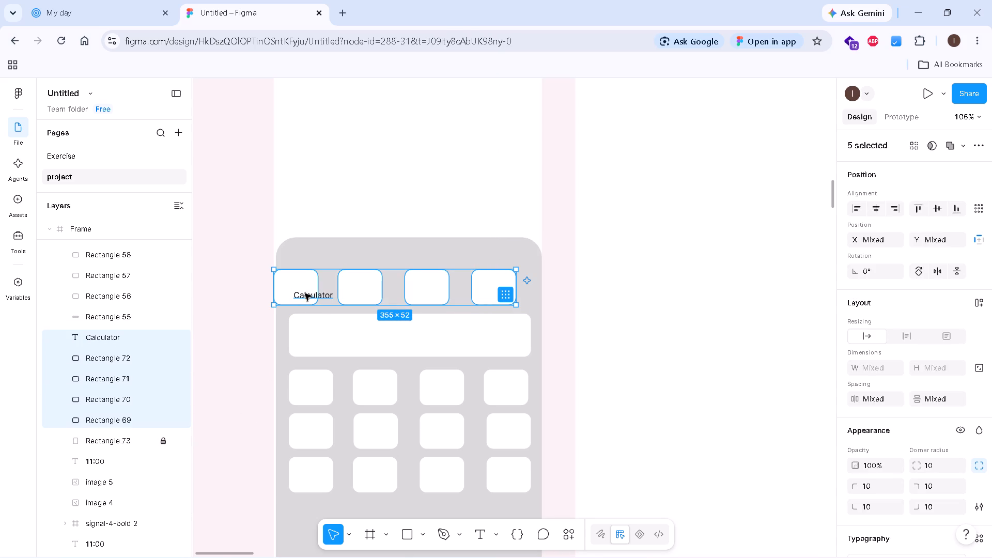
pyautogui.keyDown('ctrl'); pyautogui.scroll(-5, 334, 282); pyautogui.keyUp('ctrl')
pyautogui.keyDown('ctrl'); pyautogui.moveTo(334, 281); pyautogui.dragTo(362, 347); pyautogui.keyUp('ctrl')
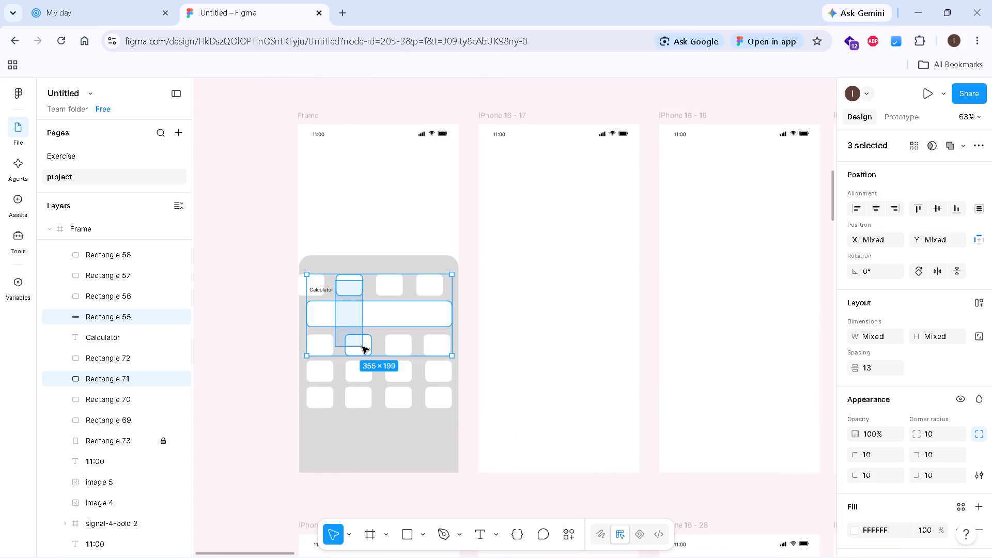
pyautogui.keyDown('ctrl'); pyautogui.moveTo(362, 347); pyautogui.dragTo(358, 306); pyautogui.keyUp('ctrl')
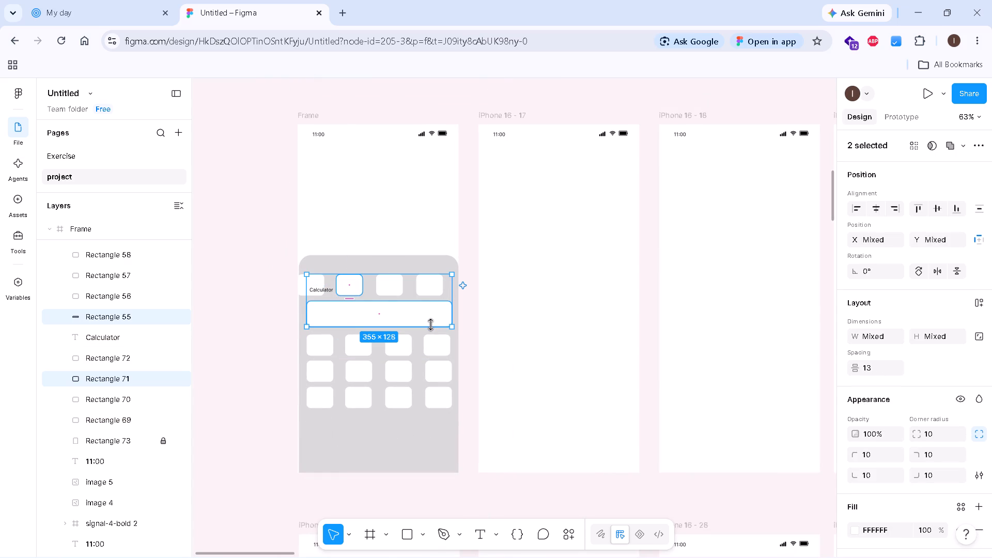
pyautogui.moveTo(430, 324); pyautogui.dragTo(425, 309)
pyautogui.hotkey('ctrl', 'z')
# Move the row of four buttons above the display down beneath the other three rows, aligned with their columns.
pyautogui.click(340, 267)
pyautogui.moveTo(450, 283); pyautogui.dragTo(306, 284)
pyautogui.moveTo(355, 287); pyautogui.dragTo(361, 415)
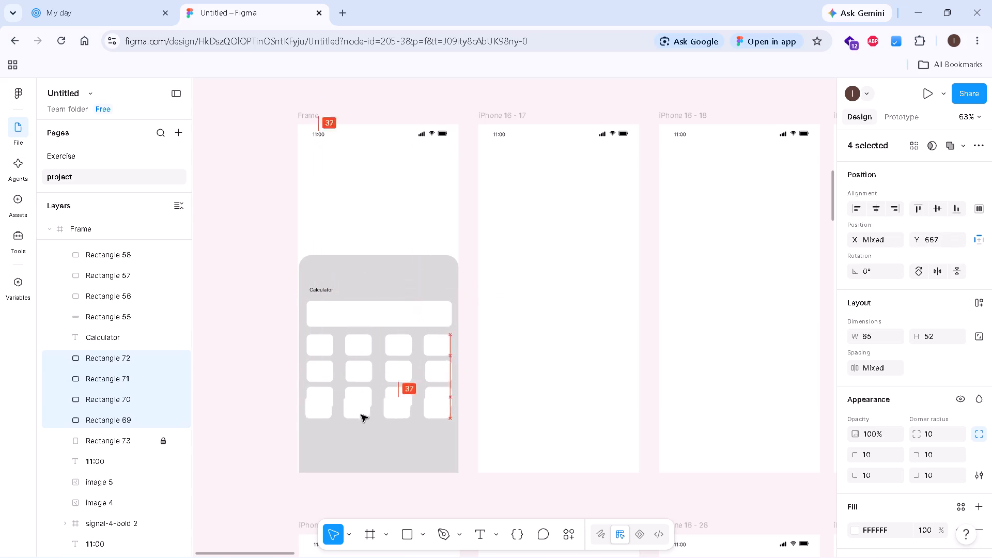
pyautogui.moveTo(361, 415); pyautogui.dragTo(365, 425)
pyautogui.click(313, 458)
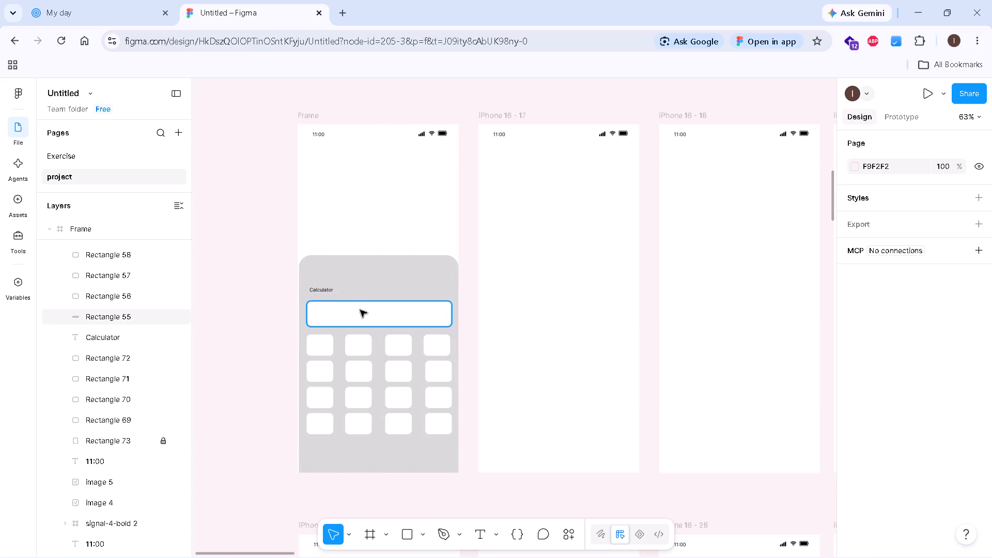
# Move the Calculator label up to about X 26, Y 361, and raise the white display bar to just beneath it.
pyautogui.moveTo(324, 290); pyautogui.dragTo(323, 274)
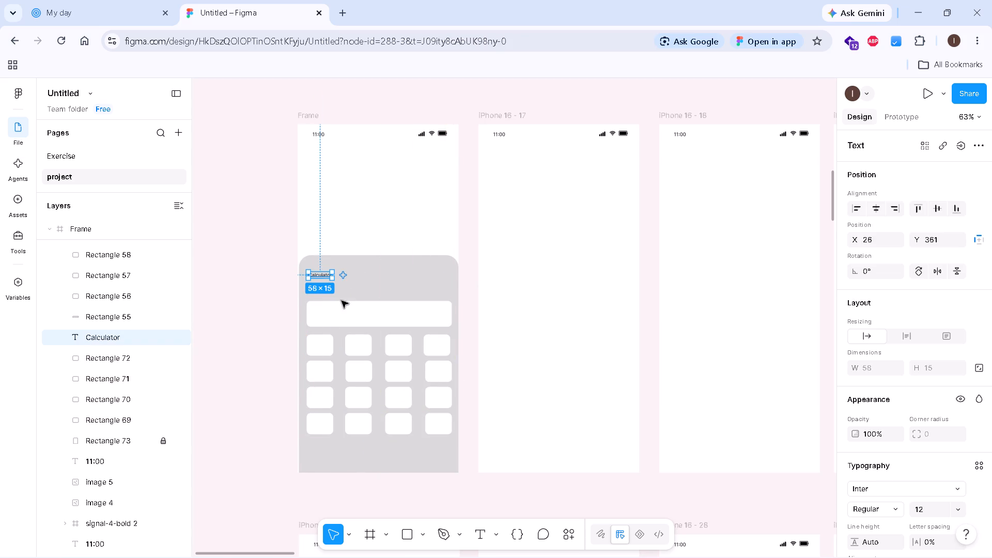
pyautogui.moveTo(354, 312); pyautogui.dragTo(354, 299)
# Move all sixteen calculator buttons up together beneath the display bar, with the bottom row at about Y 667.
pyautogui.click(311, 322)
pyautogui.moveTo(307, 322); pyautogui.dragTo(316, 345)
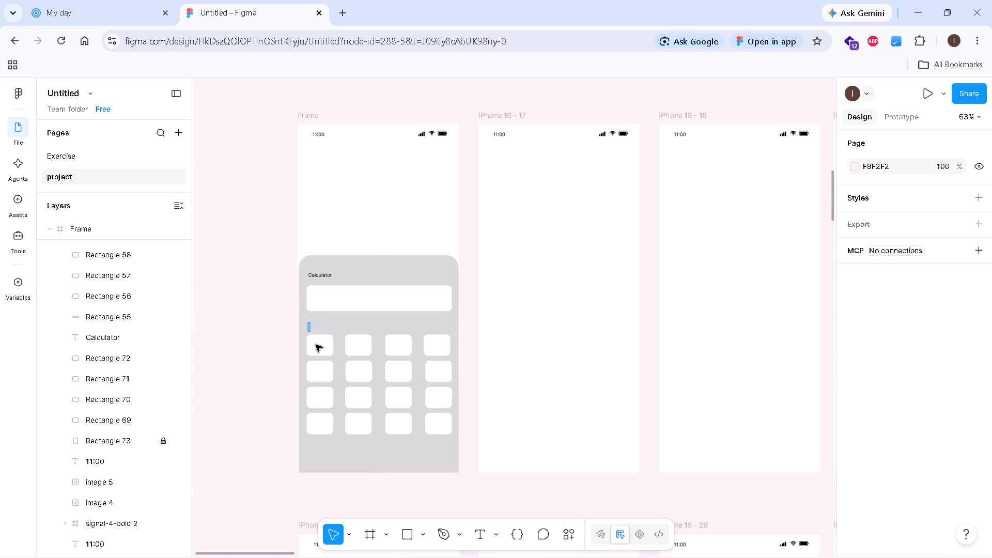
pyautogui.moveTo(316, 345); pyautogui.dragTo(438, 437)
pyautogui.moveTo(390, 400); pyautogui.dragTo(391, 383)
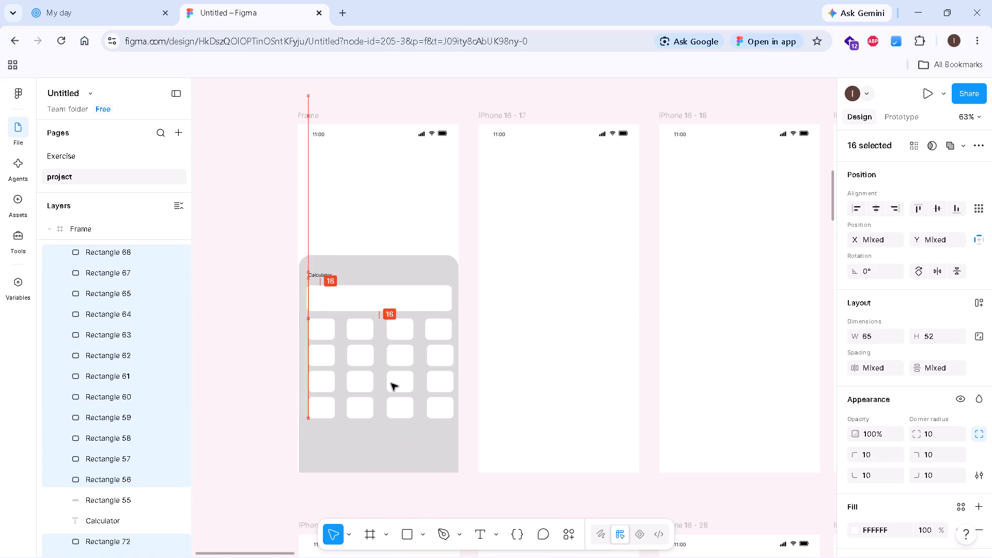
pyautogui.moveTo(391, 383); pyautogui.dragTo(390, 382)
pyautogui.click(266, 408)
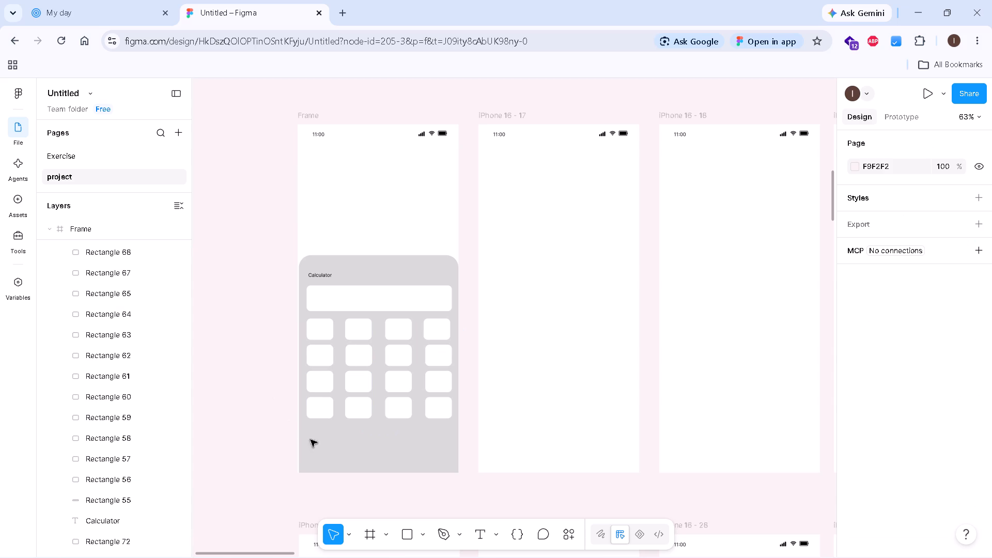
# Draw a rectangle about 149 × 71 beneath the grid's first two button columns and fill it white, FFFFFF.
pyautogui.click(329, 431)
pyautogui.click(407, 534)
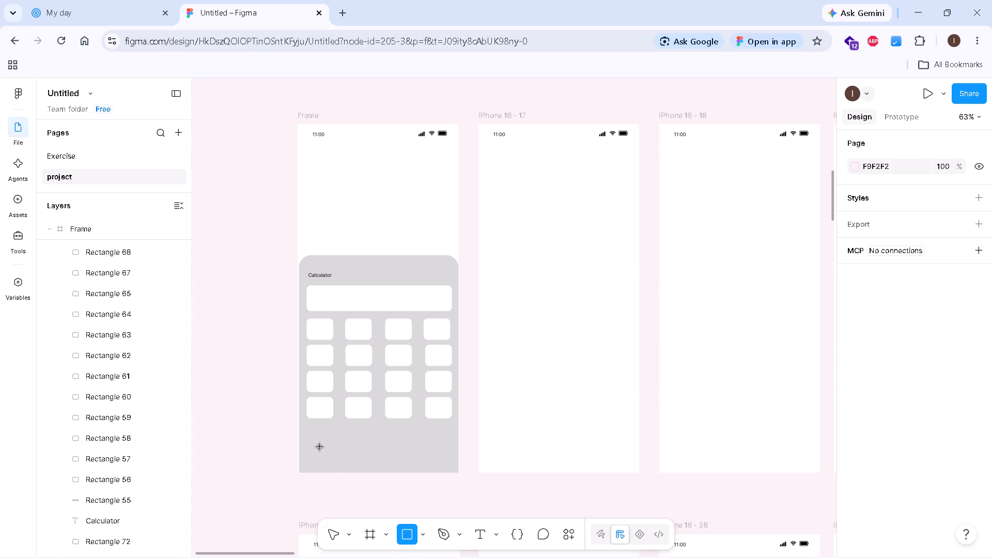
pyautogui.moveTo(311, 429); pyautogui.dragTo(375, 460)
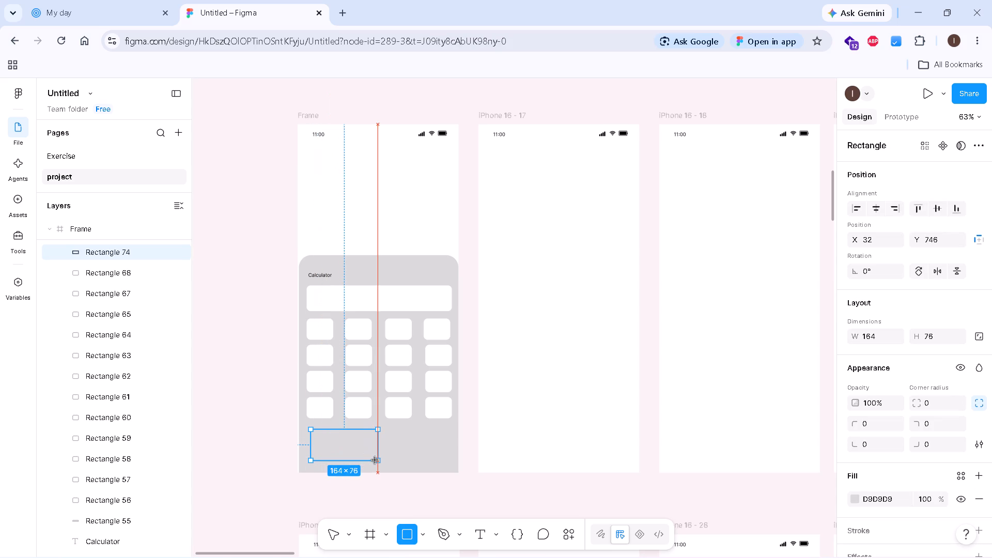
pyautogui.moveTo(375, 460); pyautogui.dragTo(371, 458)
pyautogui.click(344, 439)
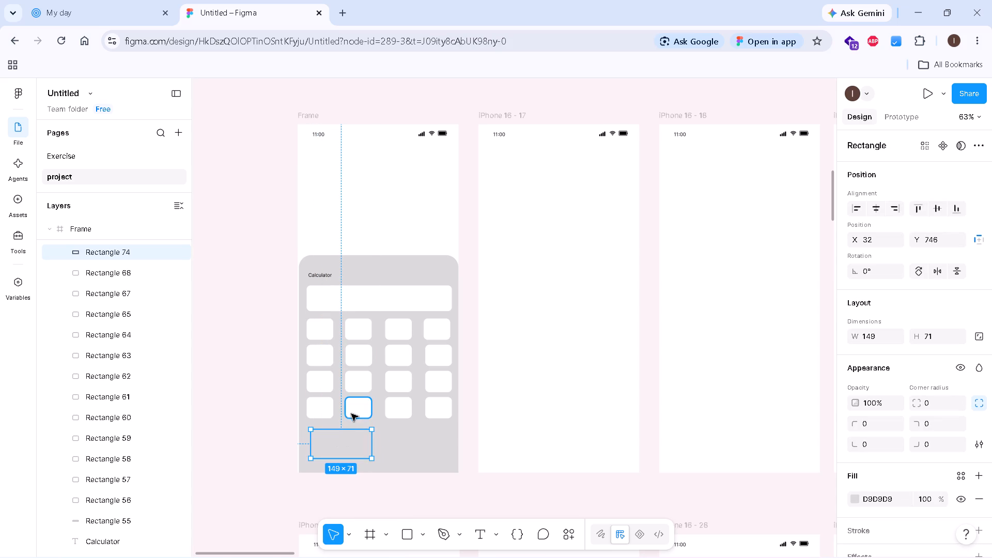
pyautogui.click(854, 498)
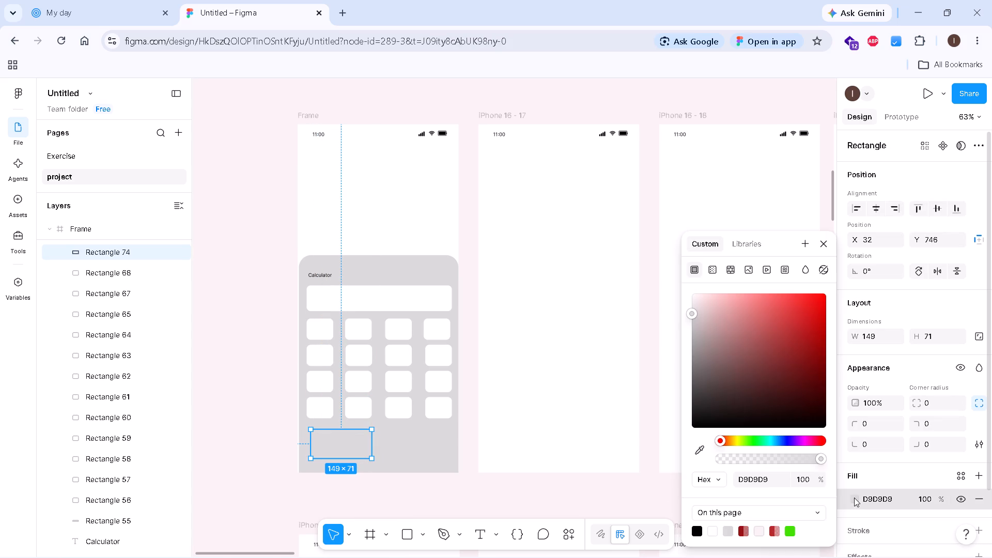
pyautogui.click(714, 530)
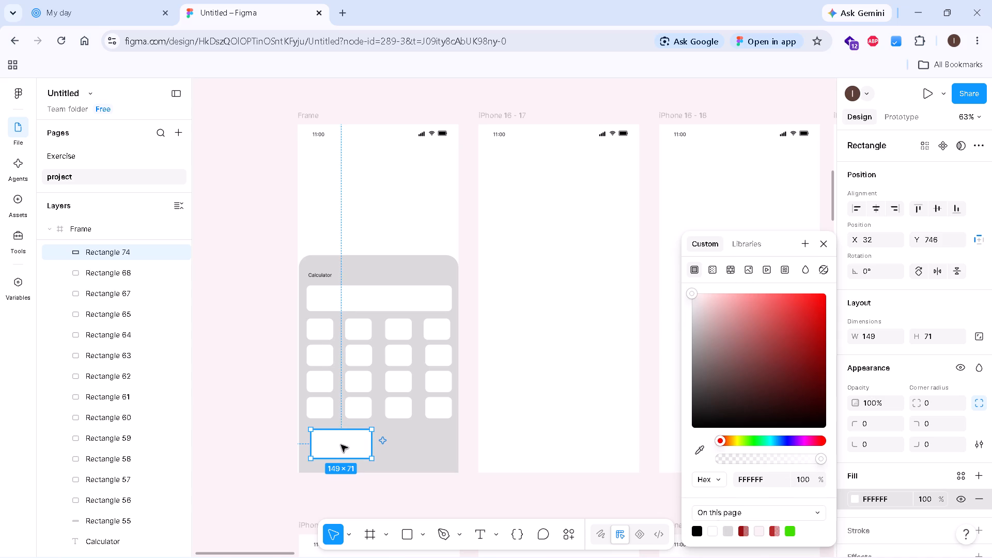
# Set the new white rectangle's height to 52, matching the grid buttons.
pyautogui.click(355, 411)
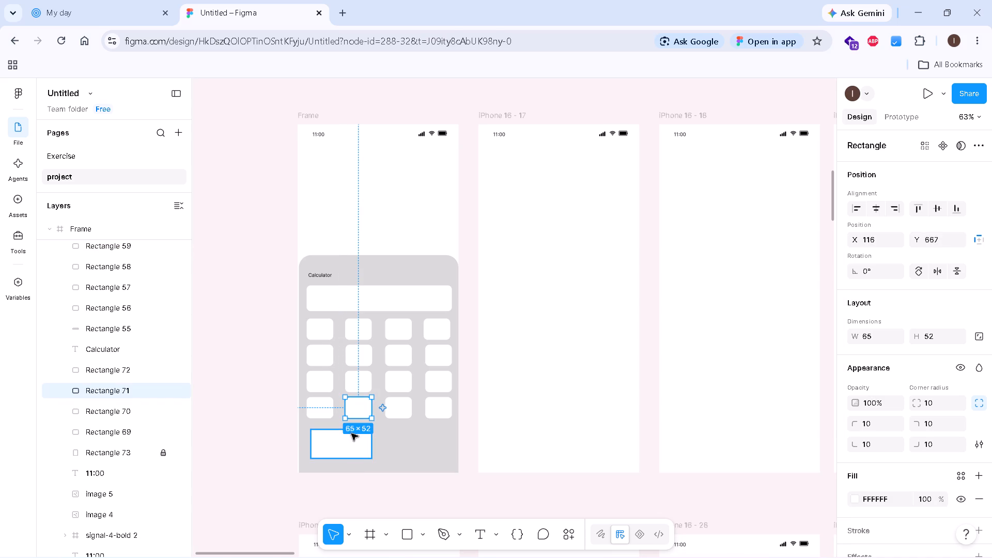
pyautogui.click(343, 454)
pyautogui.click(370, 410)
pyautogui.click(354, 455)
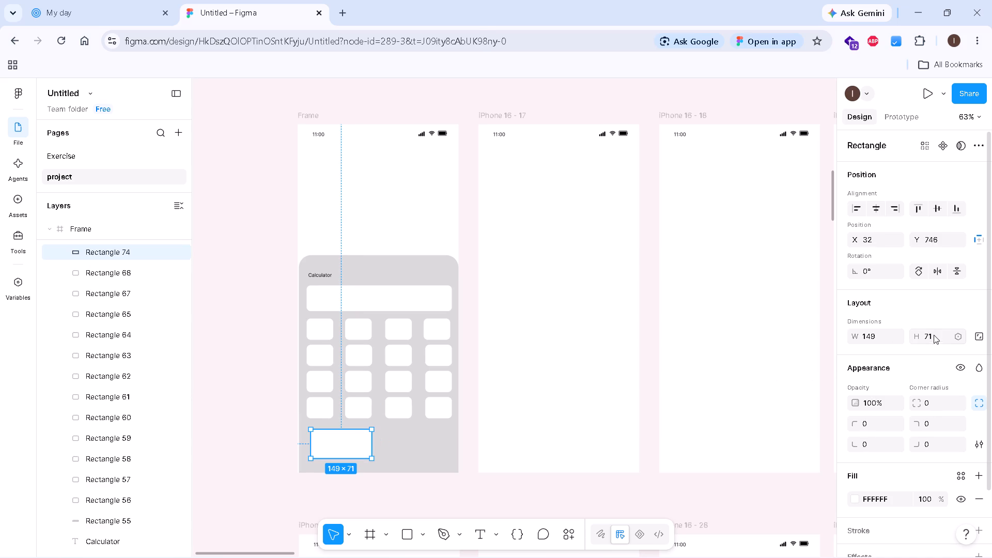
pyautogui.click(933, 337)
pyautogui.write('52')
pyautogui.press('Return')
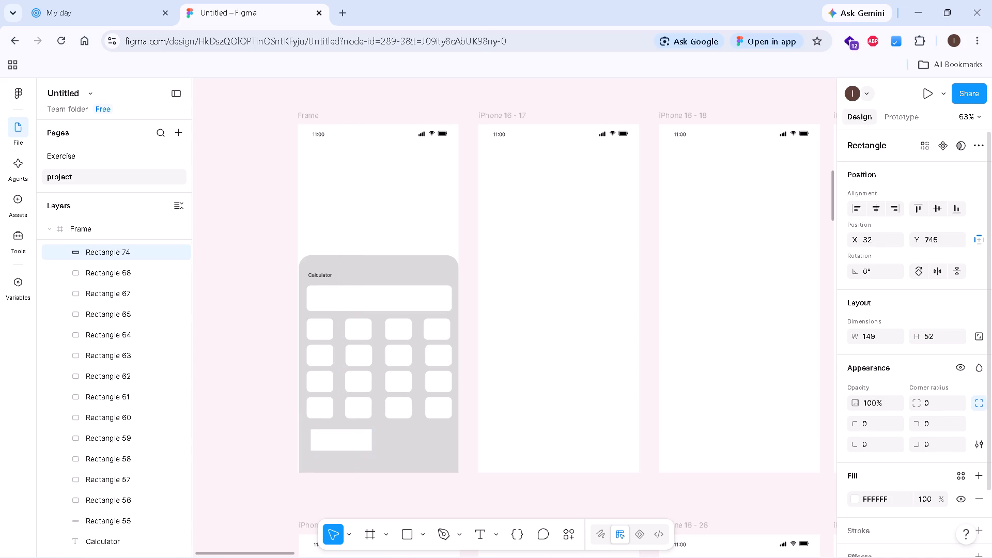
# Shift the new rectangle to X 22 and widen it to about 159, spanning the first two button columns.
pyautogui.click(349, 441)
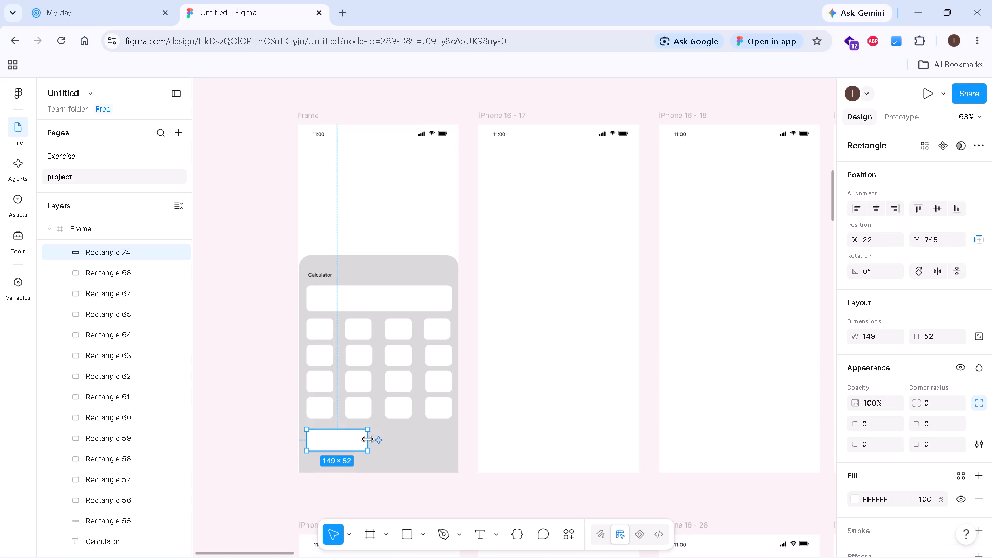
pyautogui.click(367, 439)
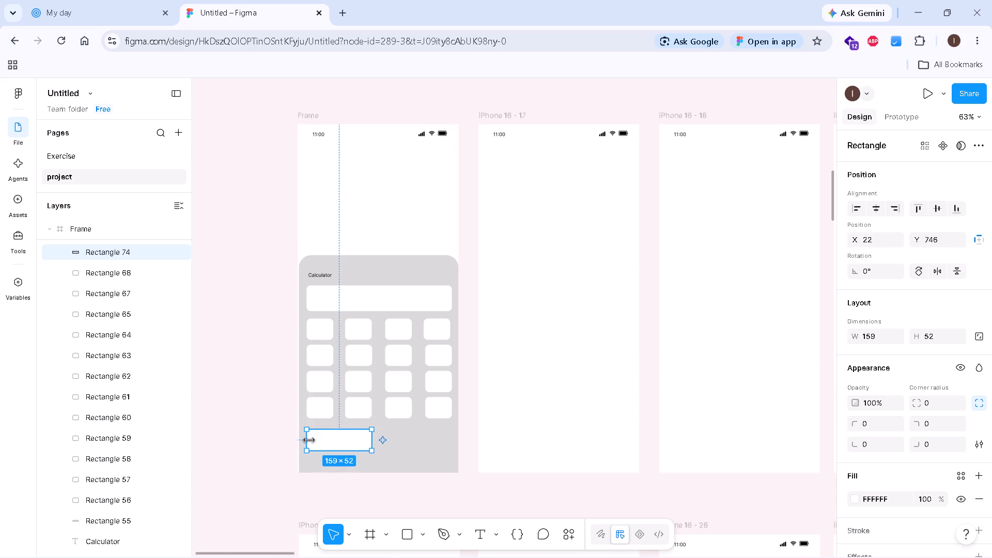
pyautogui.click(307, 440)
# Set the new wide button's corner radius to 10.
pyautogui.doubleClick(926, 406)
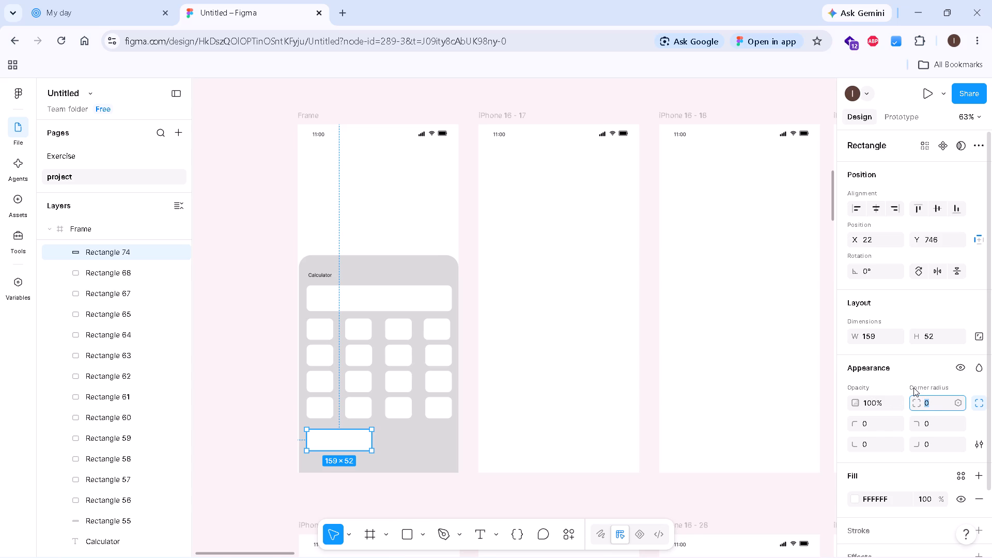
pyautogui.write('10')
pyautogui.press('Return')
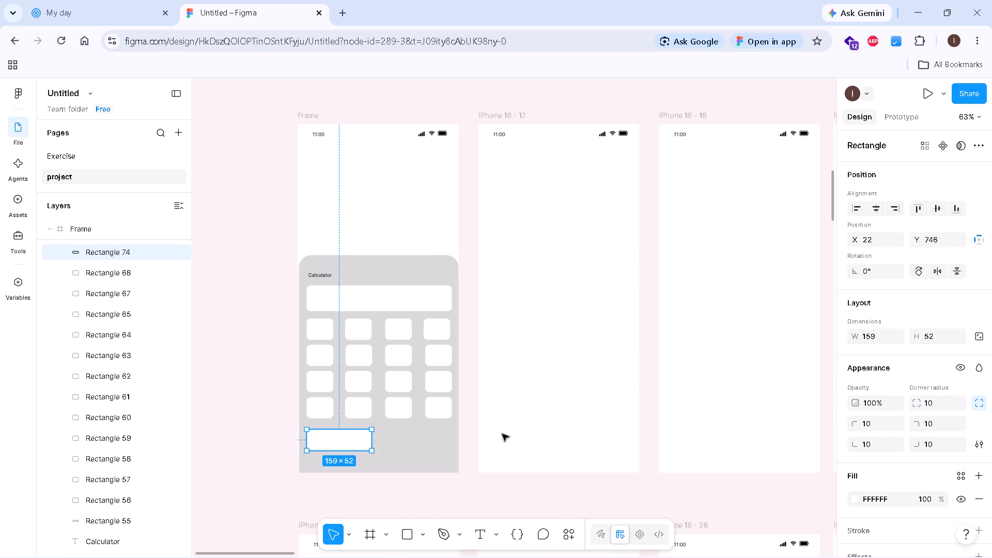